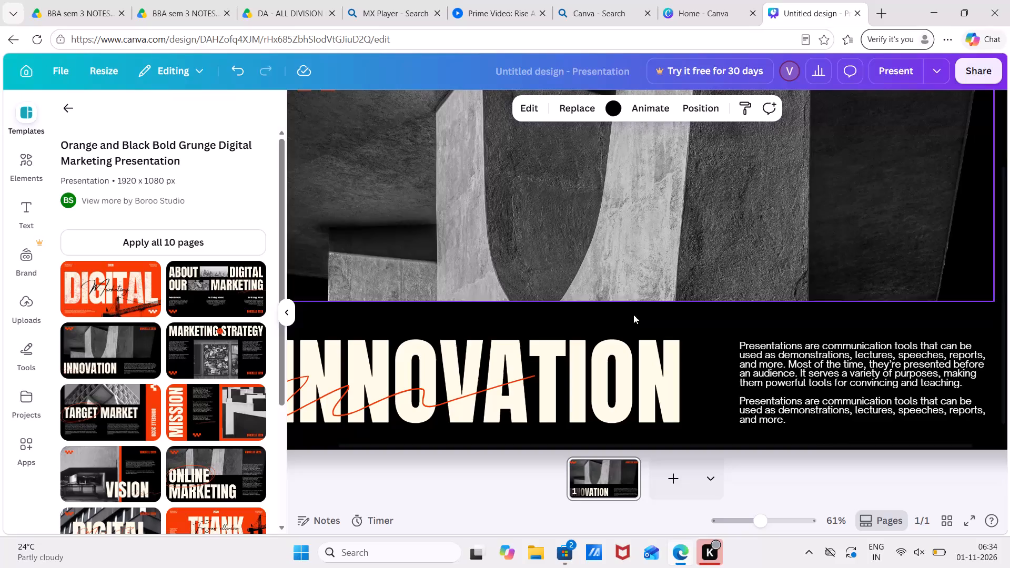
# Apply the Marketing Strategy page of the Orange and Black Bold Grunge Digital Marketing template to the page.
pyautogui.click(196, 341)
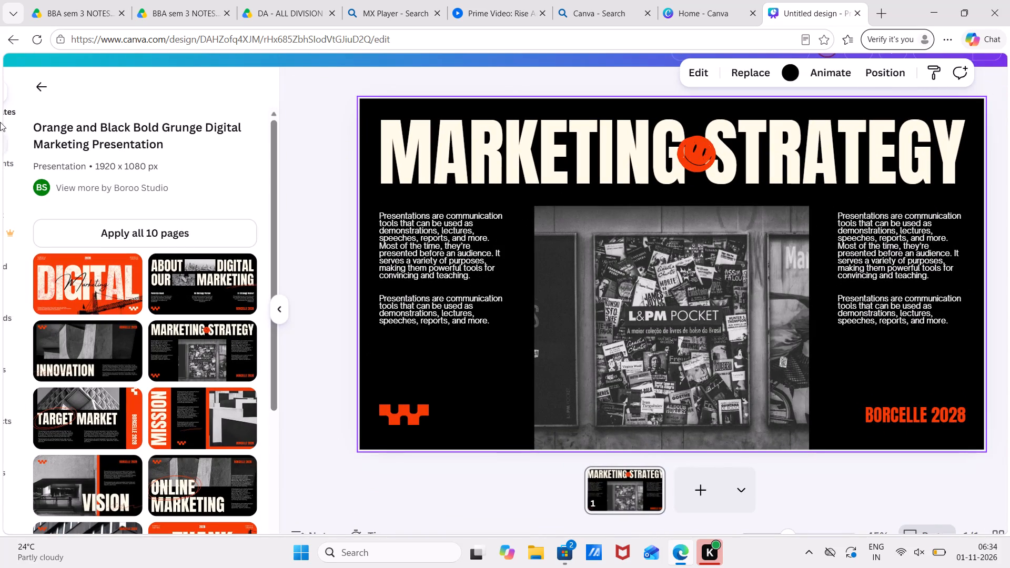
# Leave the current design and create a new blank Presentation (16:9) from the home page.
pyautogui.click(7, 47)
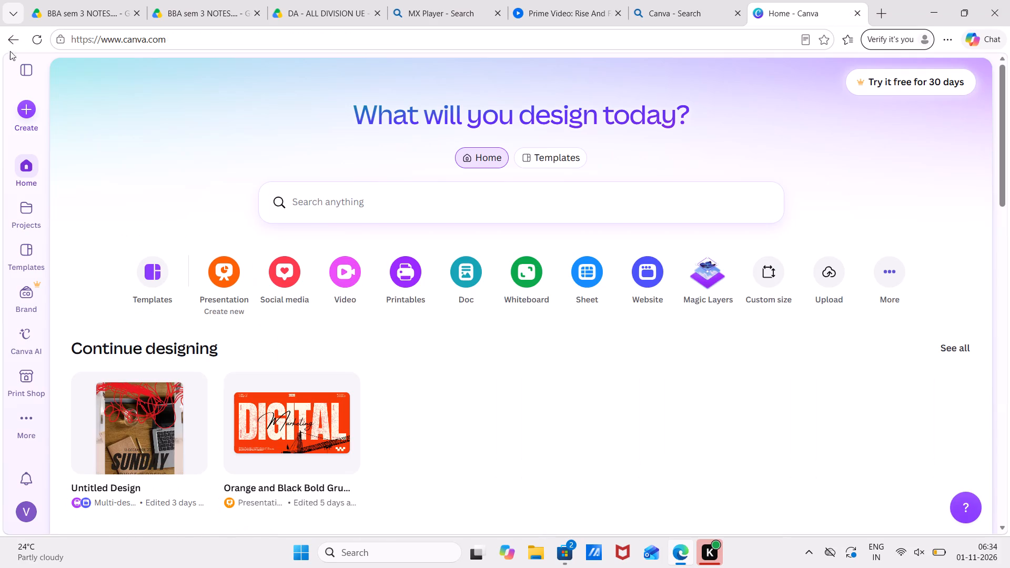
pyautogui.click(22, 113)
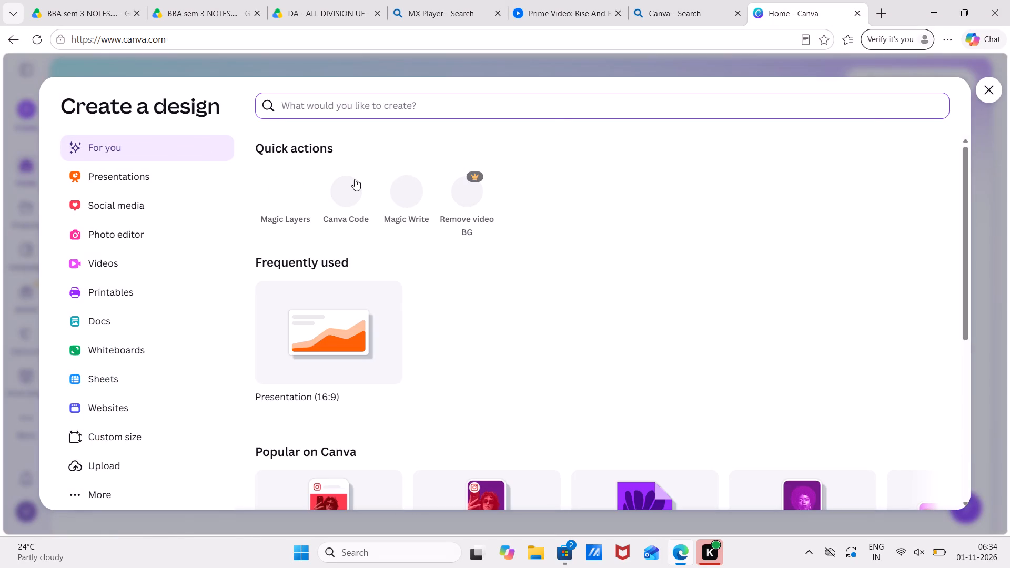
pyautogui.click(328, 372)
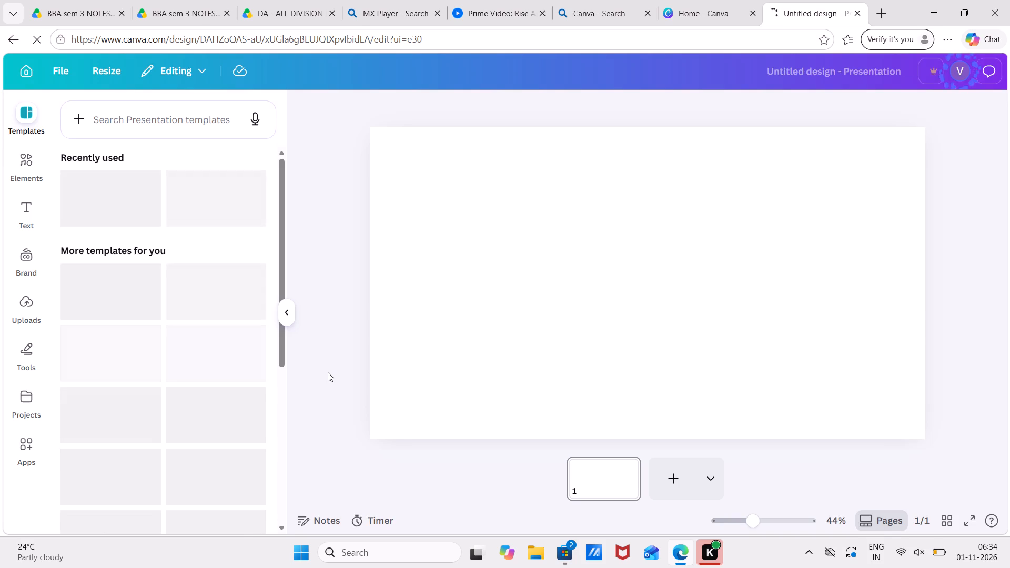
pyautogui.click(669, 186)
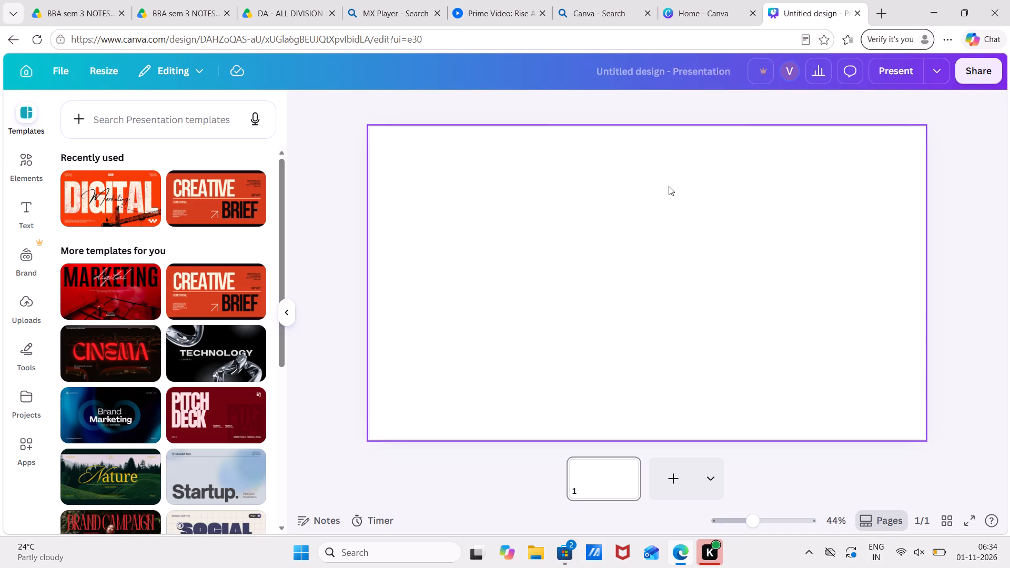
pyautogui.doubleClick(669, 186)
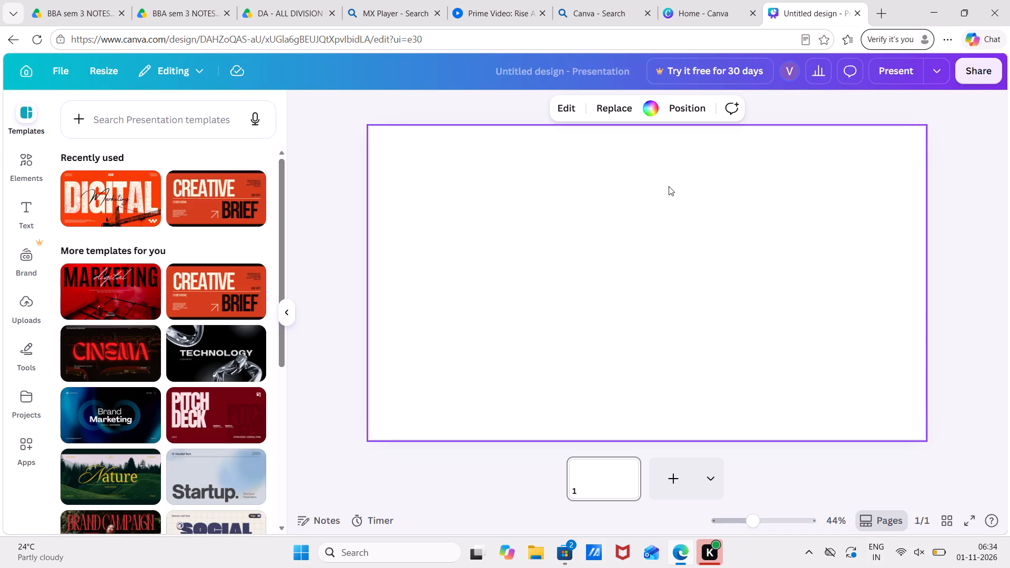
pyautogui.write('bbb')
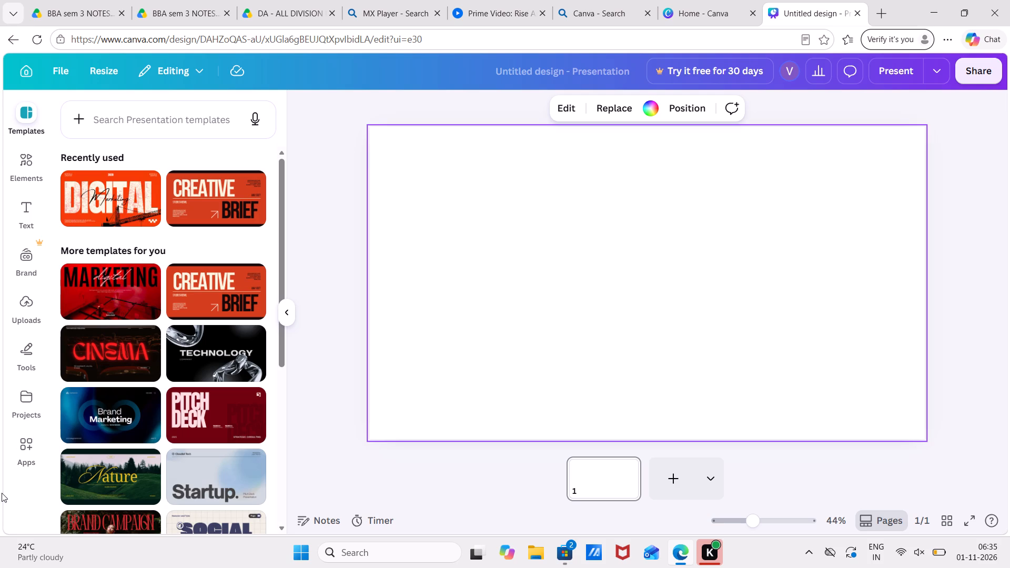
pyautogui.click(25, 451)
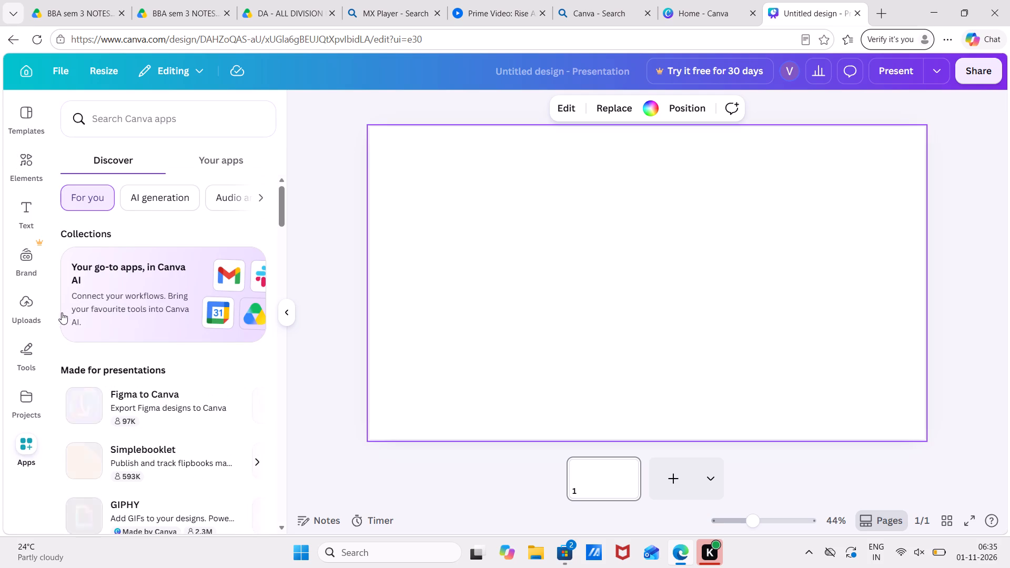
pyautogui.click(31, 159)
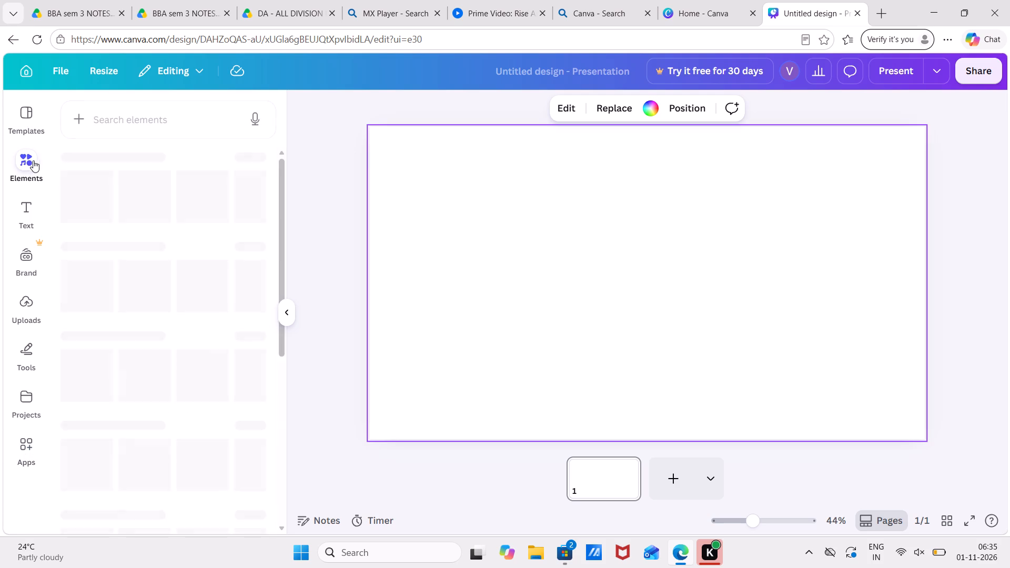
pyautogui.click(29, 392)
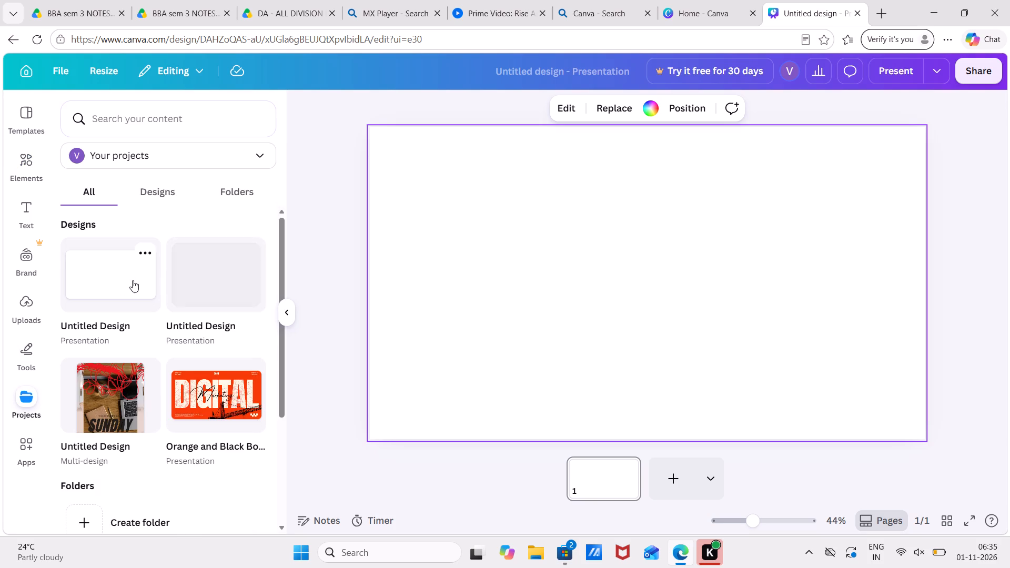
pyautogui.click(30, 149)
# Apply the CINEMA cover page of the Red Black Neon Cinema Presentation template to the blank page.
pyautogui.click(31, 127)
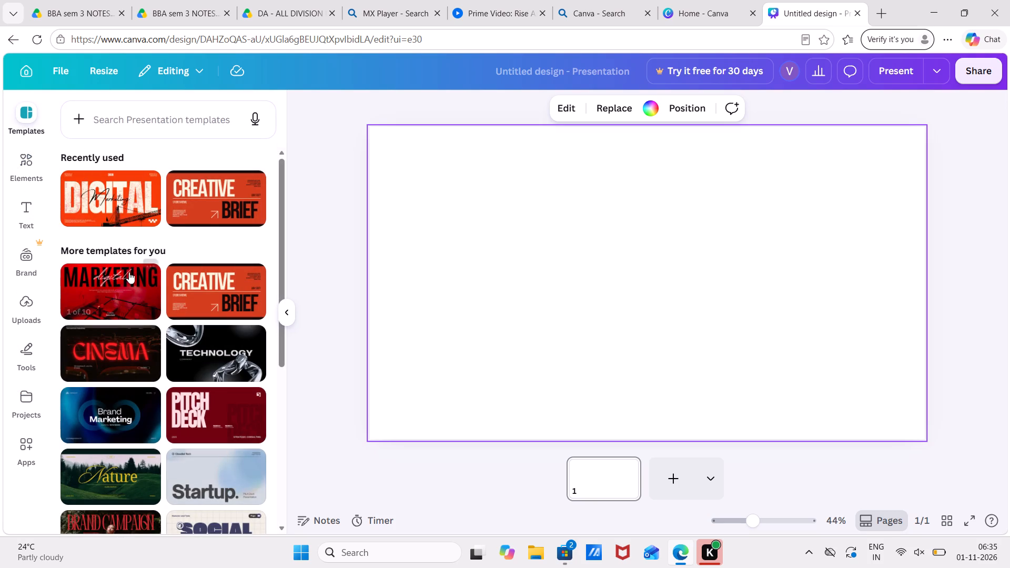
pyautogui.click(110, 338)
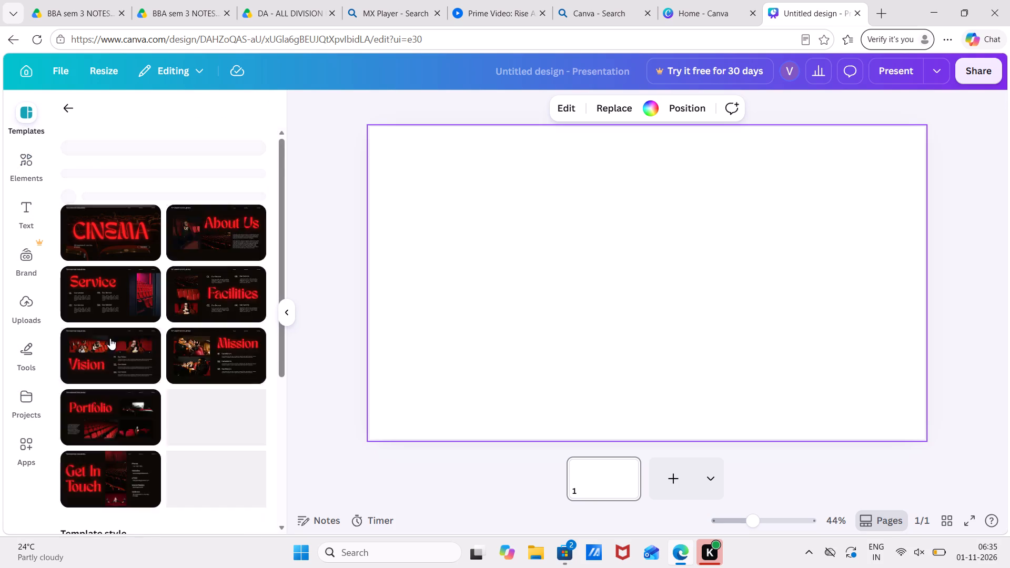
pyautogui.click(105, 275)
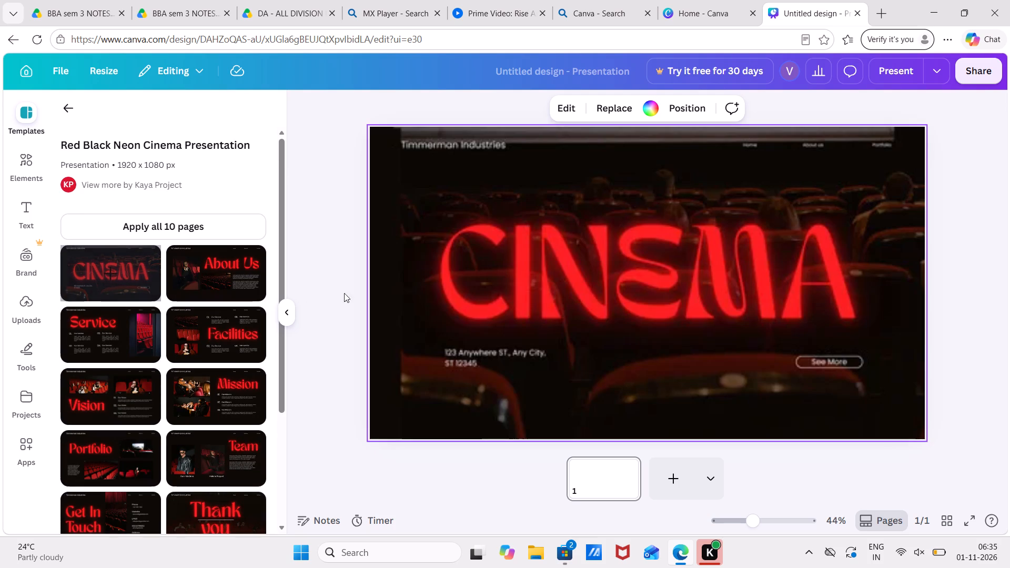
# Delete the large CINEMA title from the cover page.
pyautogui.doubleClick(584, 267)
pyautogui.doubleClick(584, 267)
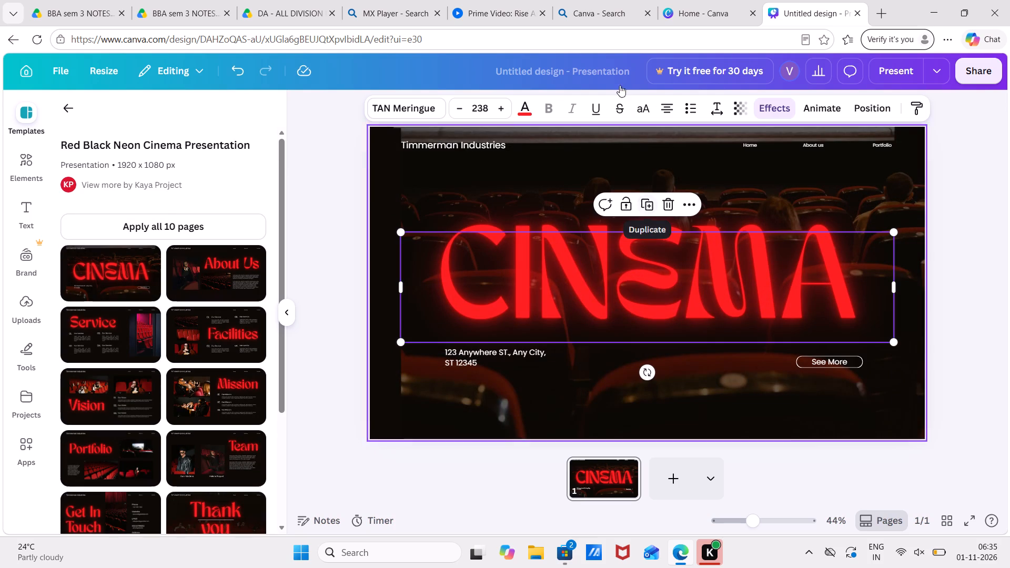
pyautogui.click(669, 200)
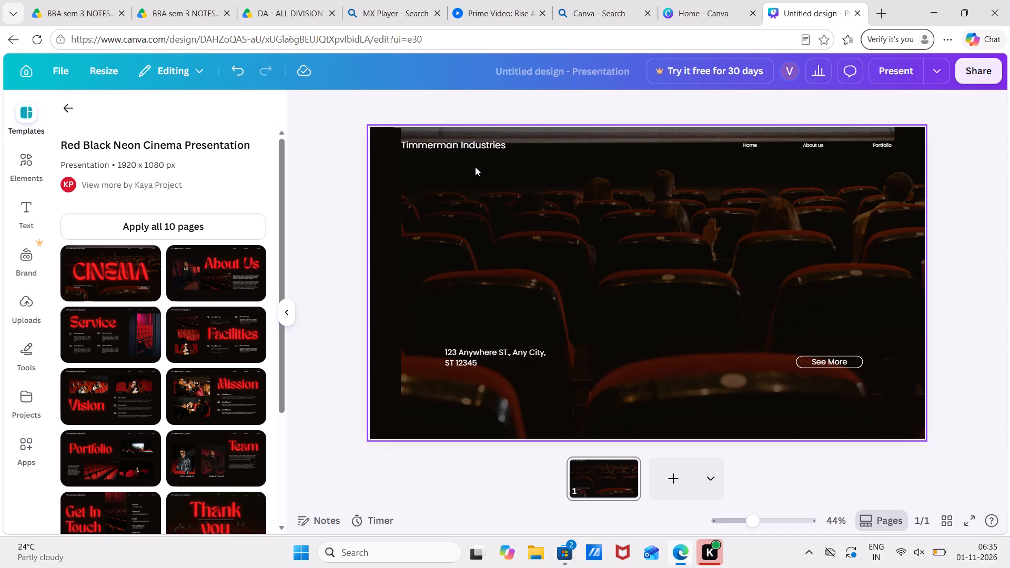
# Delete the Timmerman Industries, Home, About us and Portfolio texts from the top of the page.
pyautogui.click(455, 149)
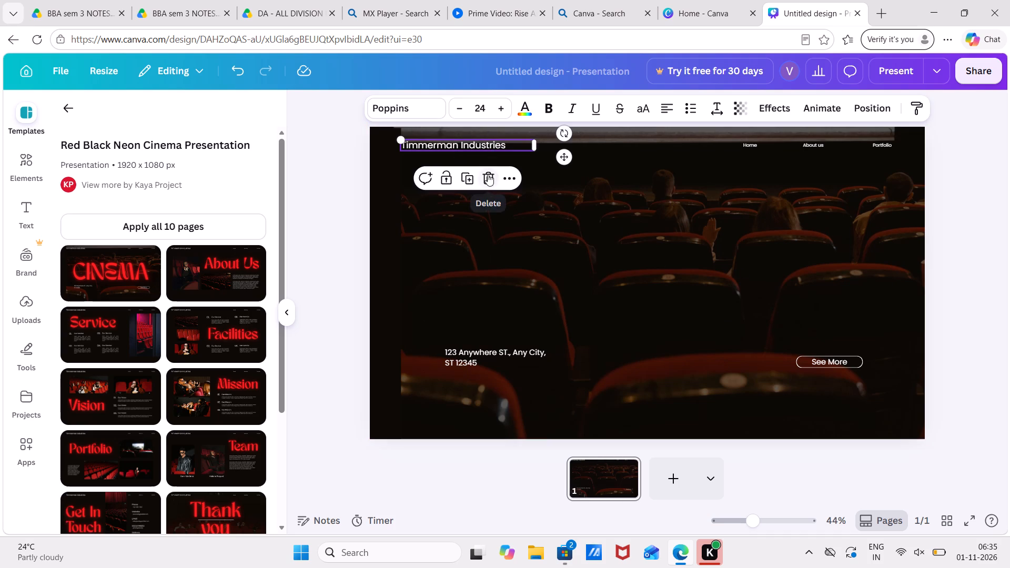
pyautogui.click(488, 174)
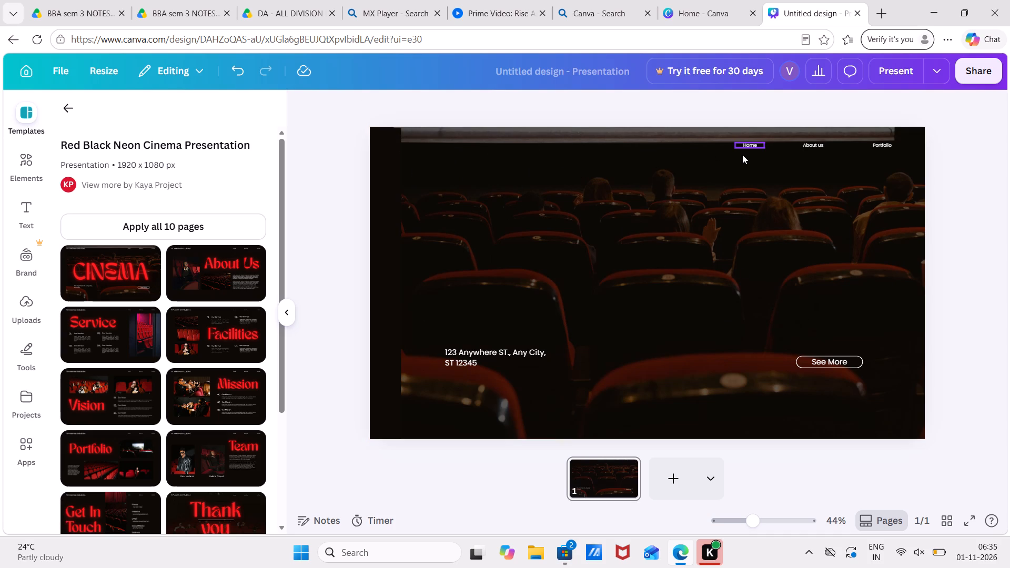
pyautogui.click(749, 147)
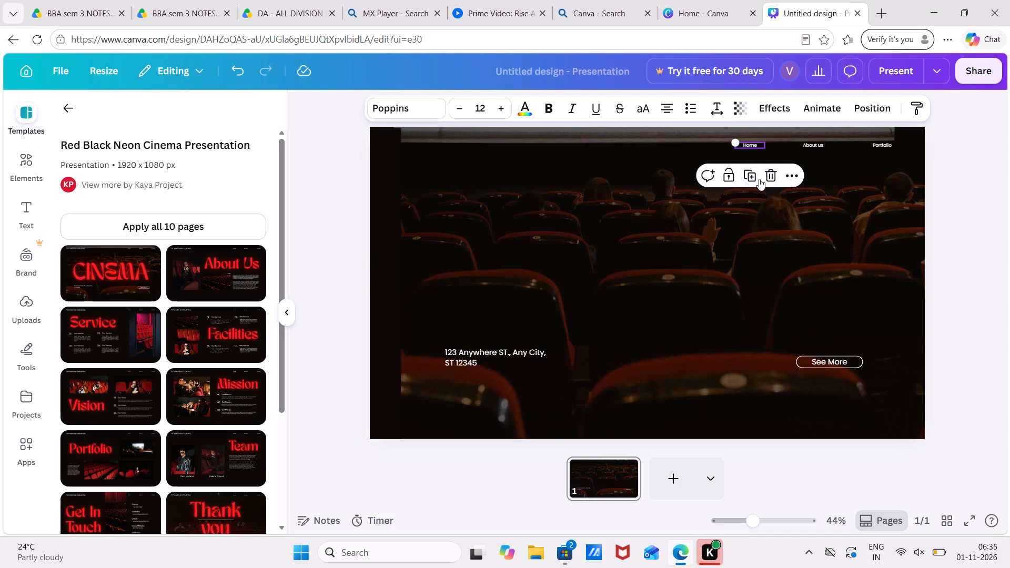
pyautogui.click(763, 177)
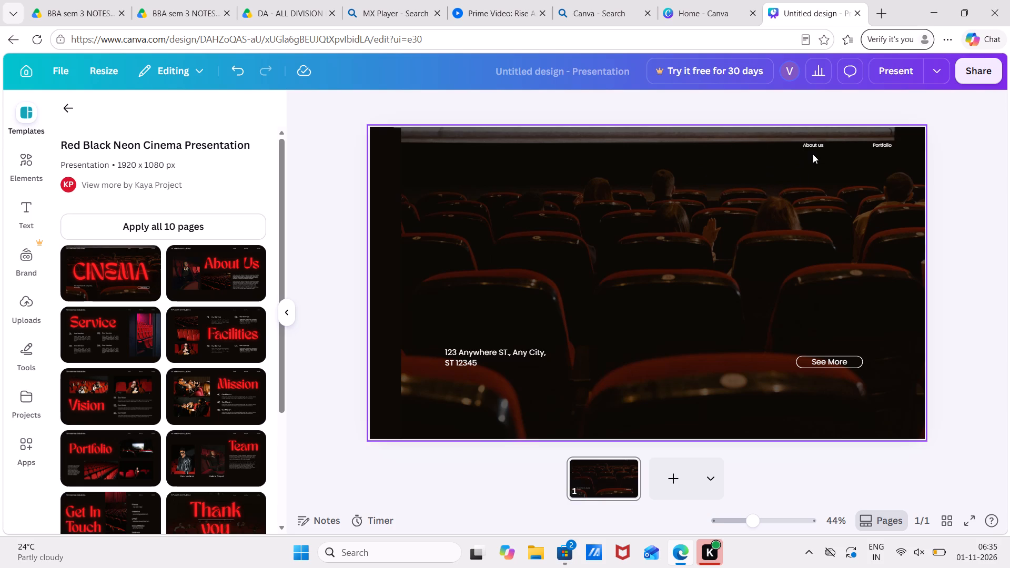
pyautogui.click(814, 146)
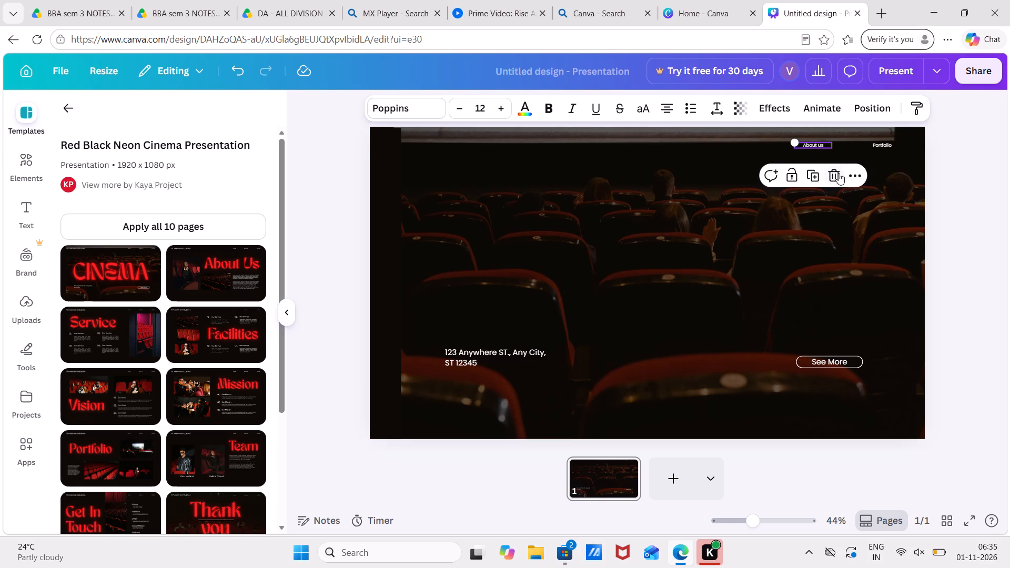
pyautogui.click(837, 173)
pyautogui.click(874, 144)
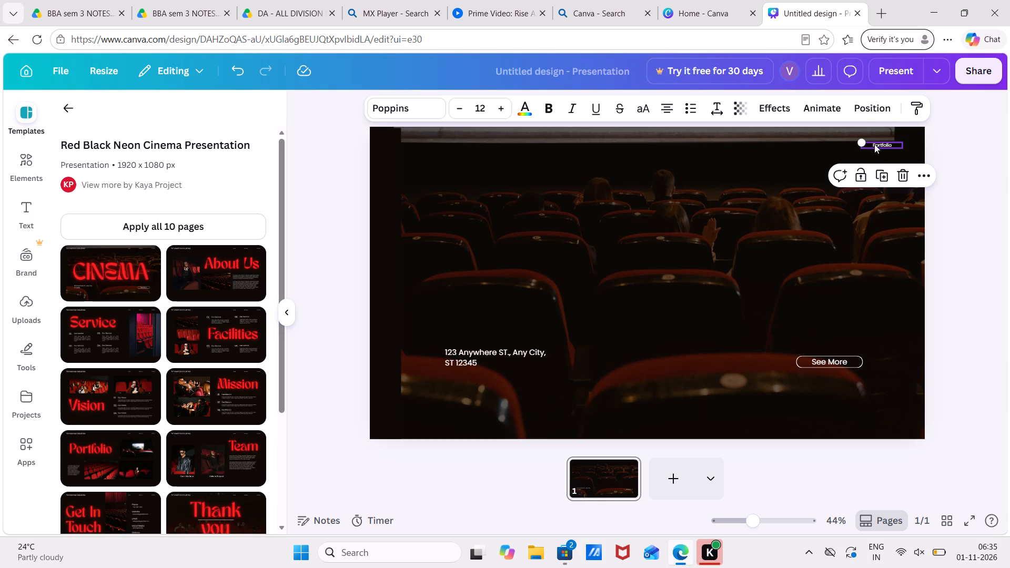
pyautogui.click(905, 169)
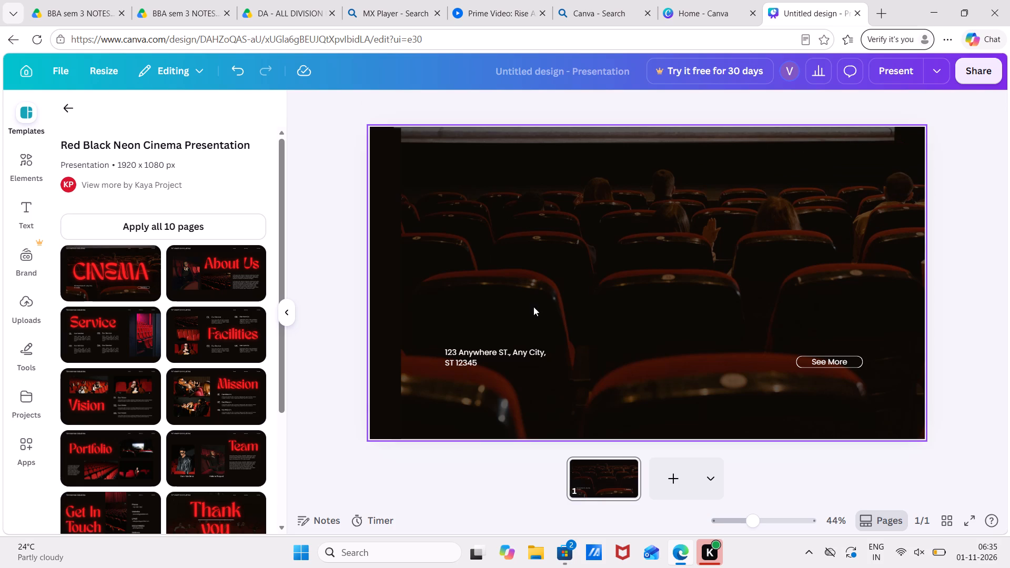
# Delete the placeholder address text and the See More label from the lower part of the page.
pyautogui.click(510, 346)
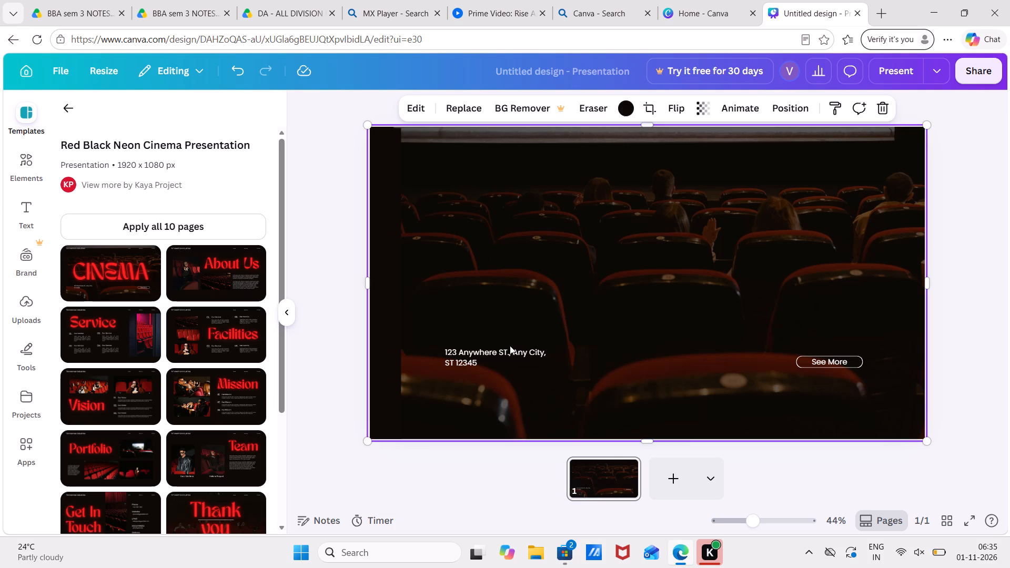
pyautogui.click(501, 361)
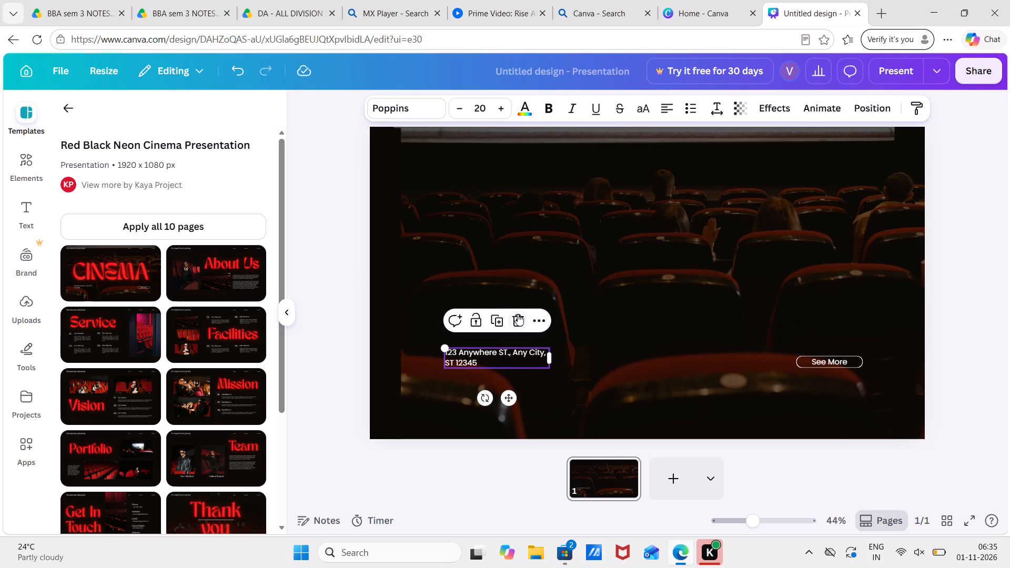
pyautogui.click(517, 318)
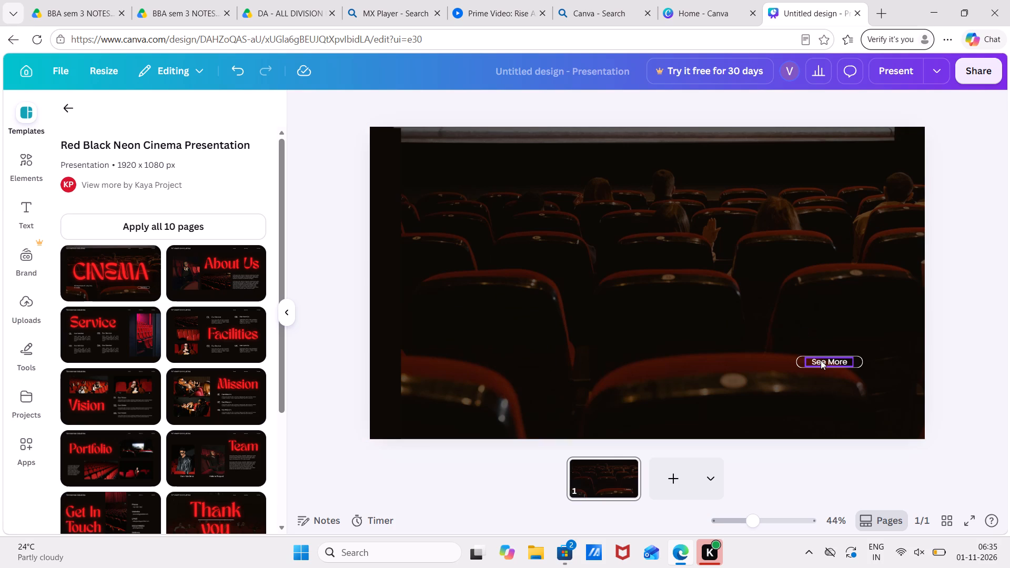
pyautogui.click(821, 360)
pyautogui.click(850, 338)
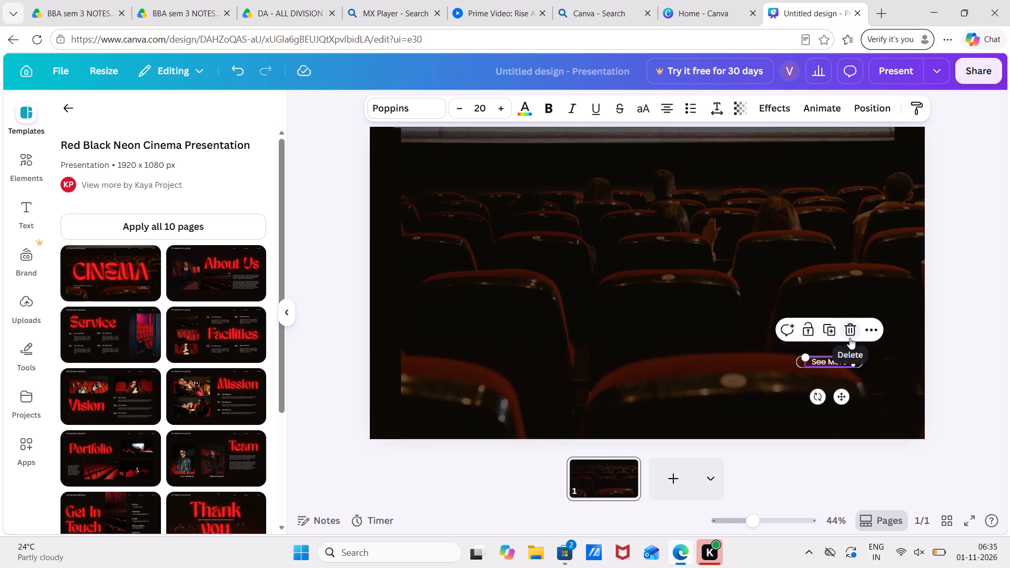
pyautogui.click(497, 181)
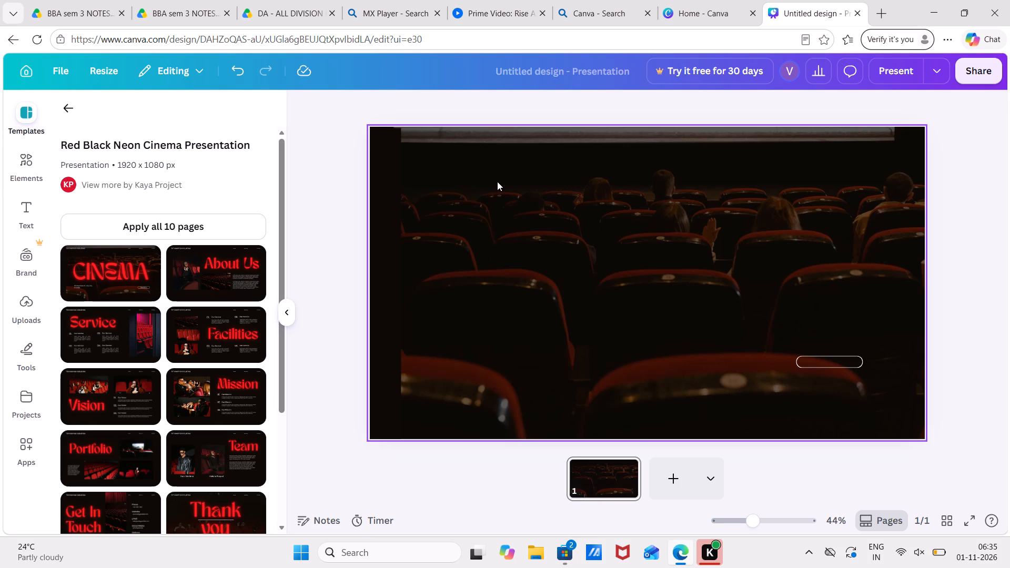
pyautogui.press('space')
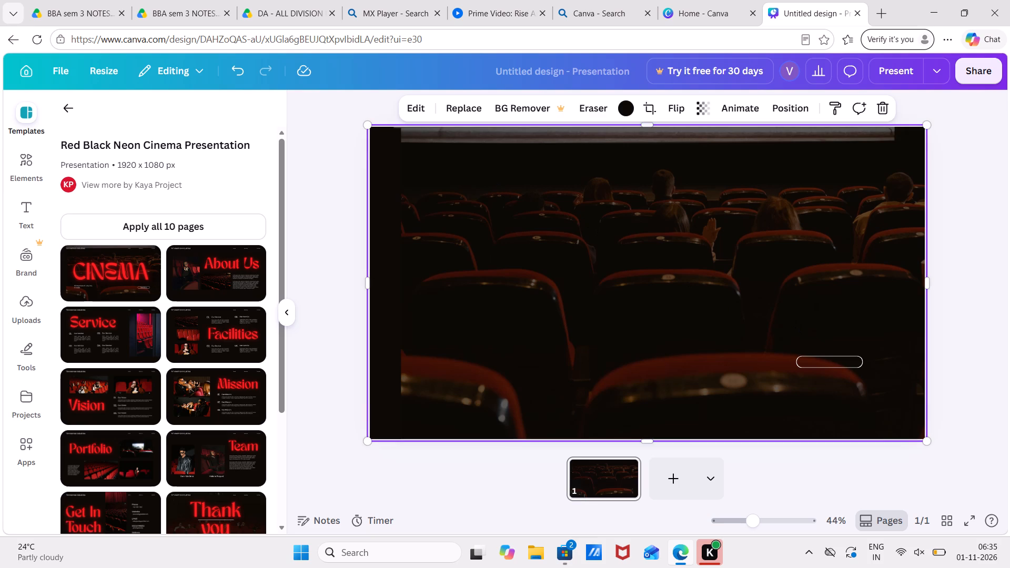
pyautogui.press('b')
# Reposition the cinema background photo inside its crop, shifting it left to bring in more of the audience on the right.
pyautogui.tripleClick(588, 207)
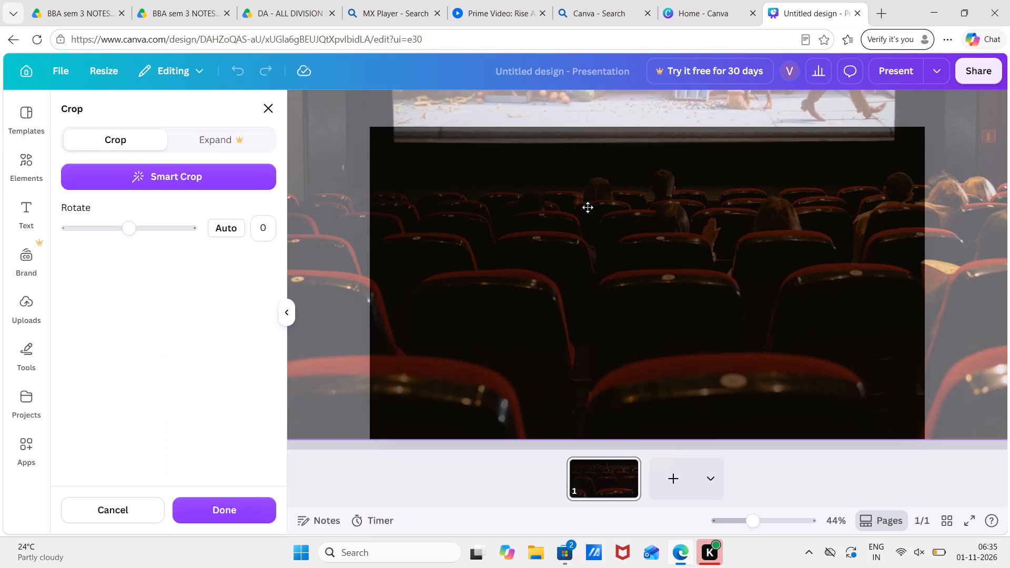
pyautogui.click(588, 207)
pyautogui.moveTo(588, 207); pyautogui.dragTo(279, 97)
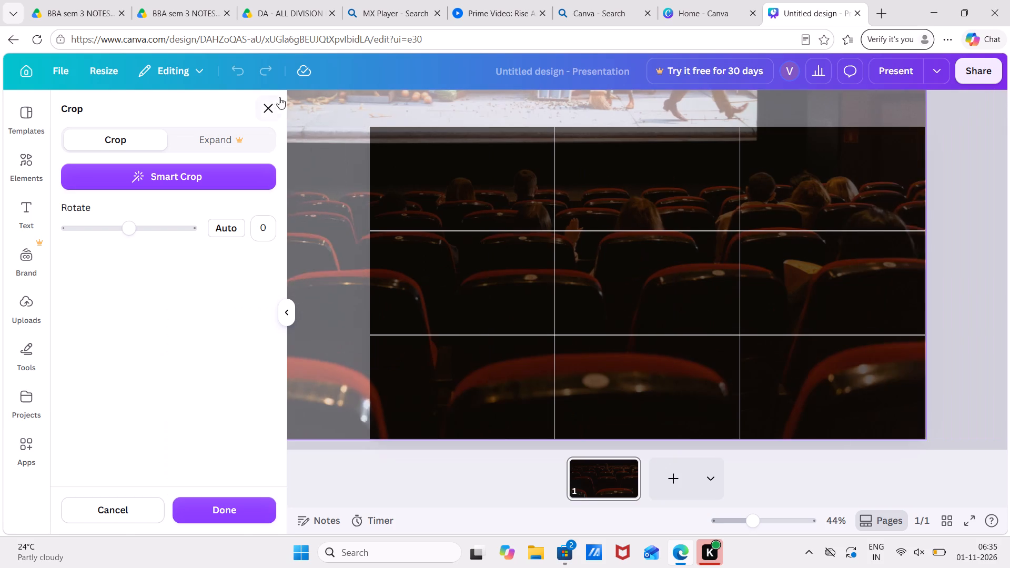
pyautogui.moveTo(279, 97); pyautogui.dragTo(271, 110)
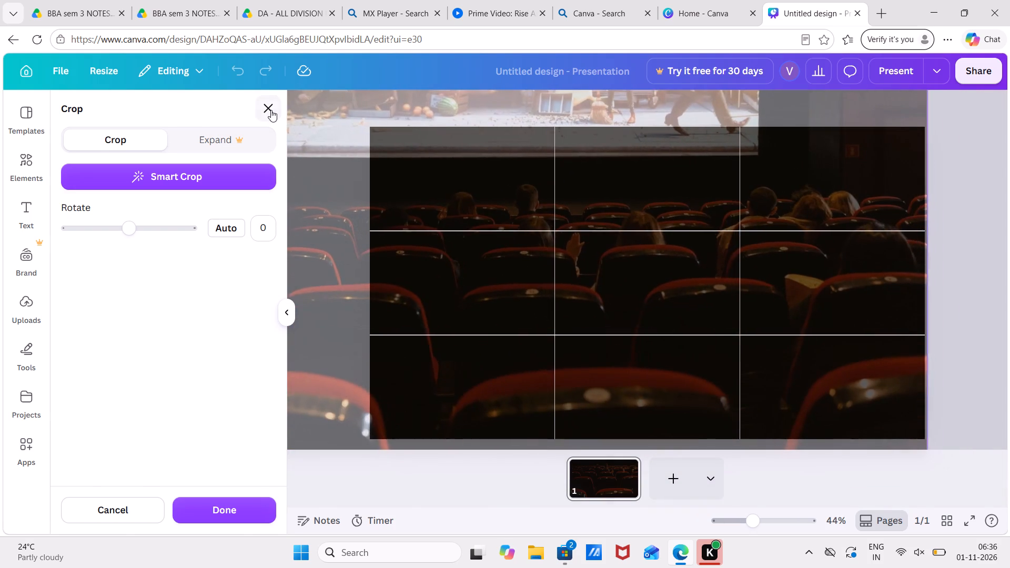
pyautogui.moveTo(271, 110); pyautogui.dragTo(270, 110)
pyautogui.click(270, 110)
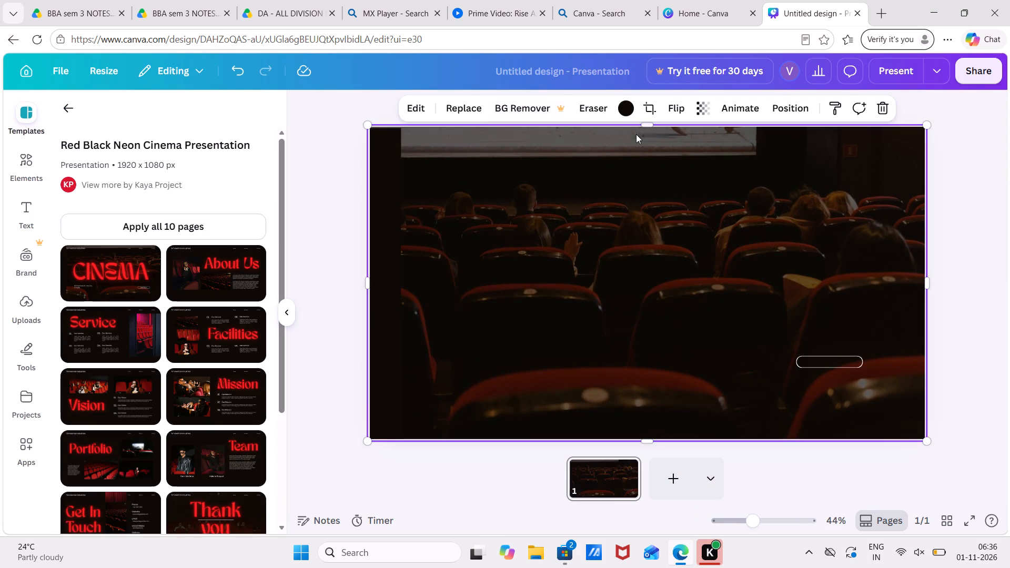
# Delete the empty rounded button outline from the lower right of the page.
pyautogui.click(827, 363)
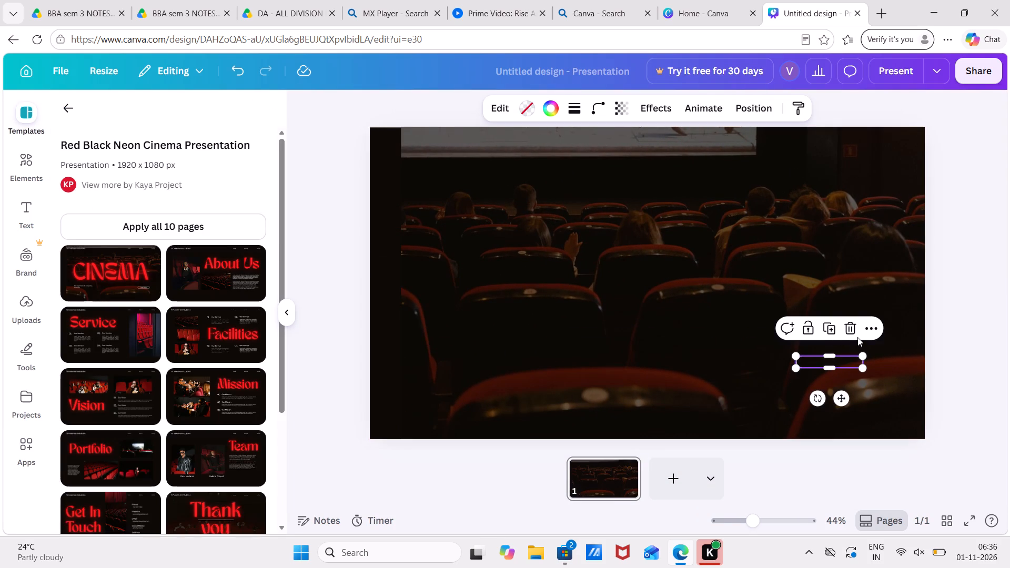
pyautogui.click(854, 332)
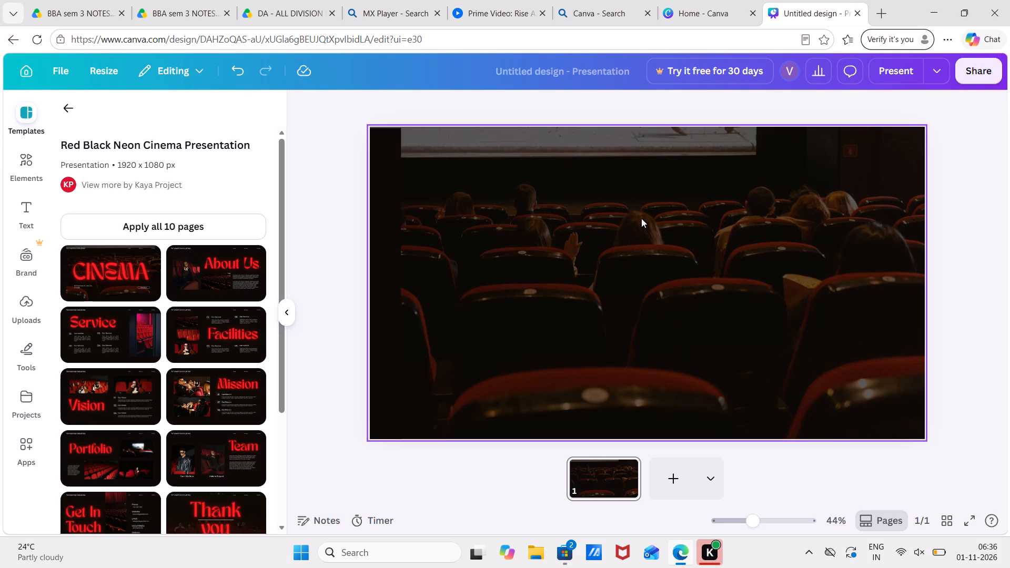
# Add a straight horizontal white line across the middle of the cinema cover page.
pyautogui.press('b')
pyautogui.press('u')
pyautogui.write('ILD')
pyautogui.press('space')
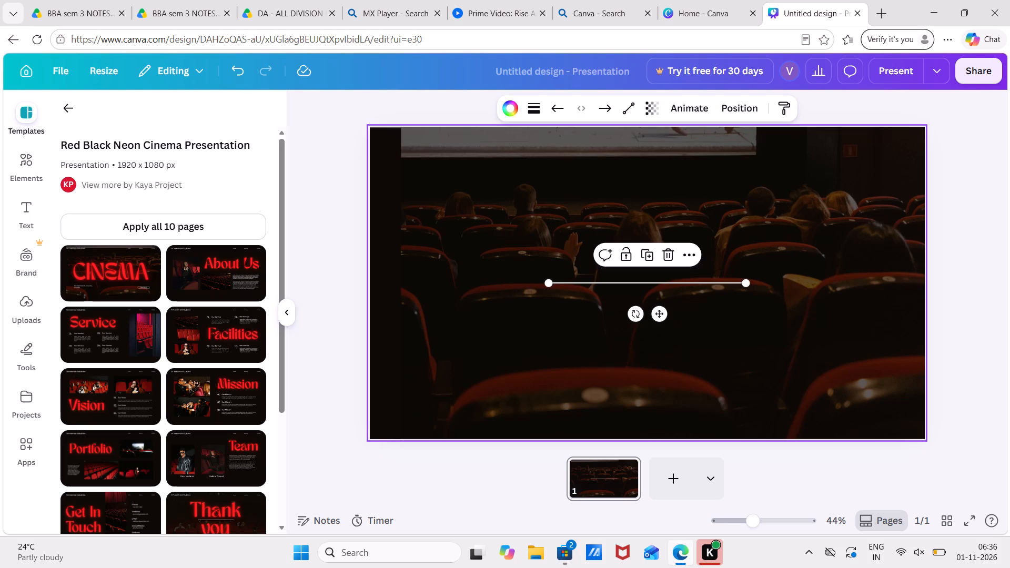
pyautogui.click(681, 250)
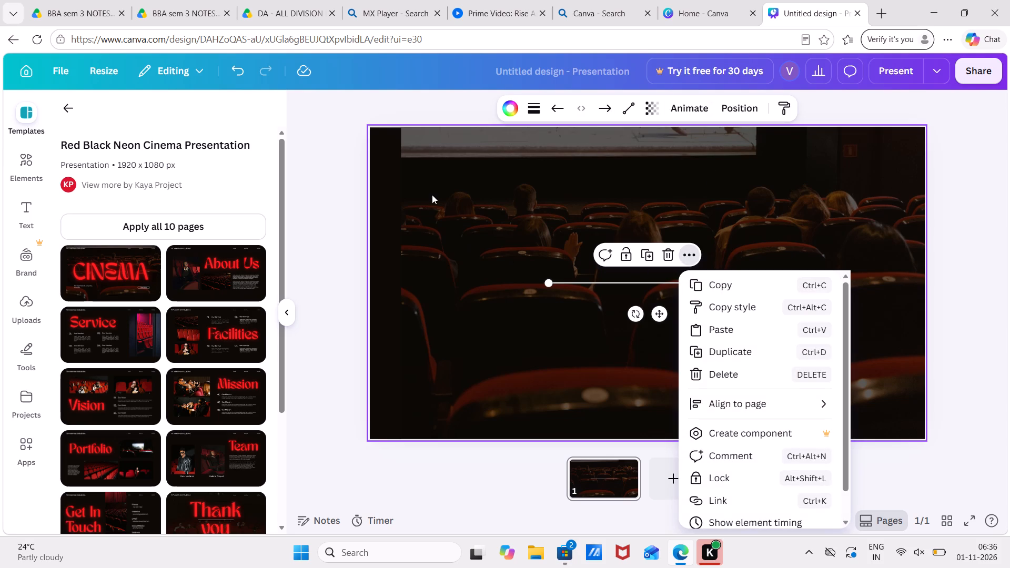
pyautogui.click(481, 225)
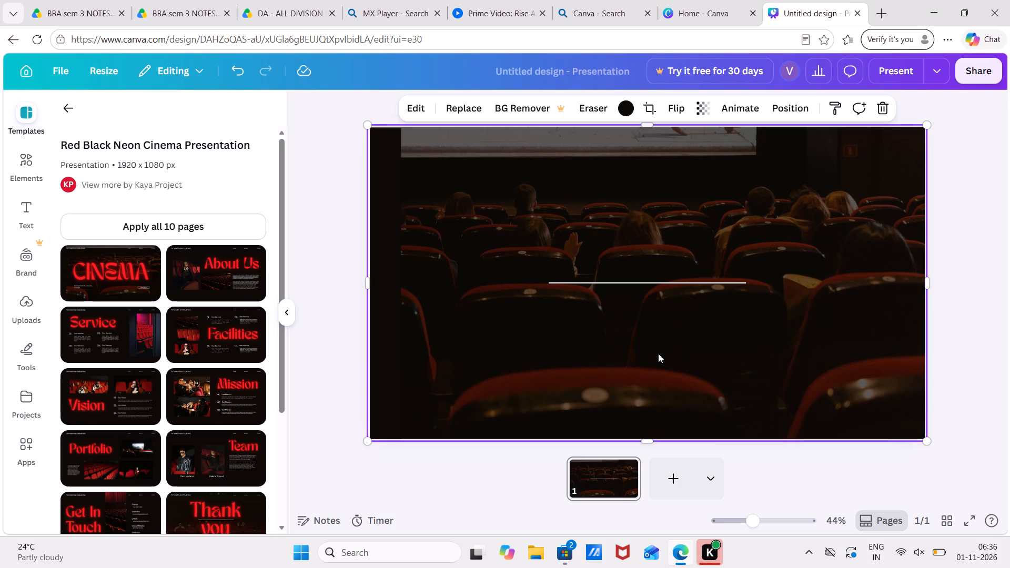
# Add a text box just above the white line reading "BUILDING A WATER BRAND".
pyautogui.moveTo(750, 525); pyautogui.dragTo(706, 540)
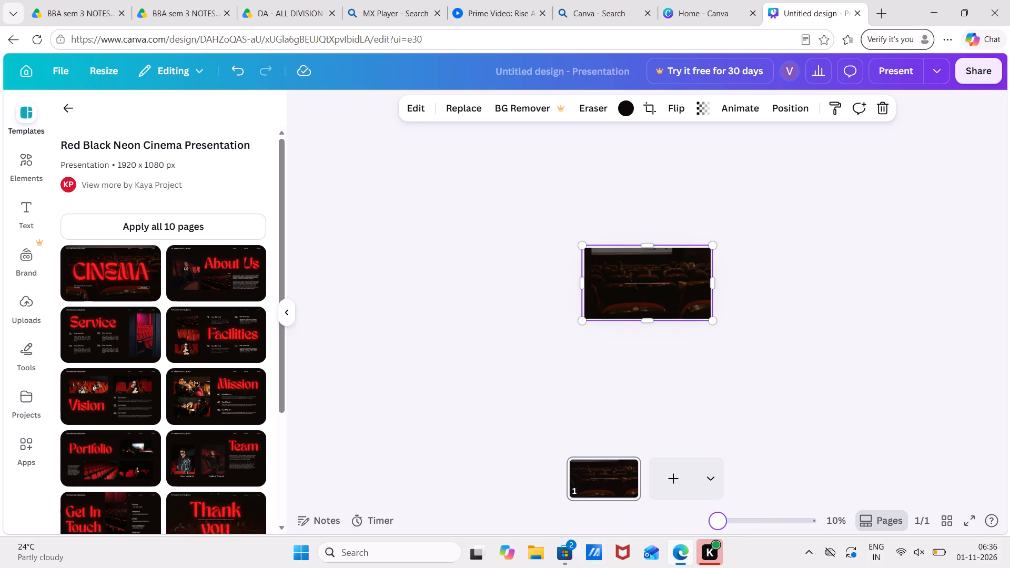
pyautogui.moveTo(706, 540); pyautogui.dragTo(760, 537)
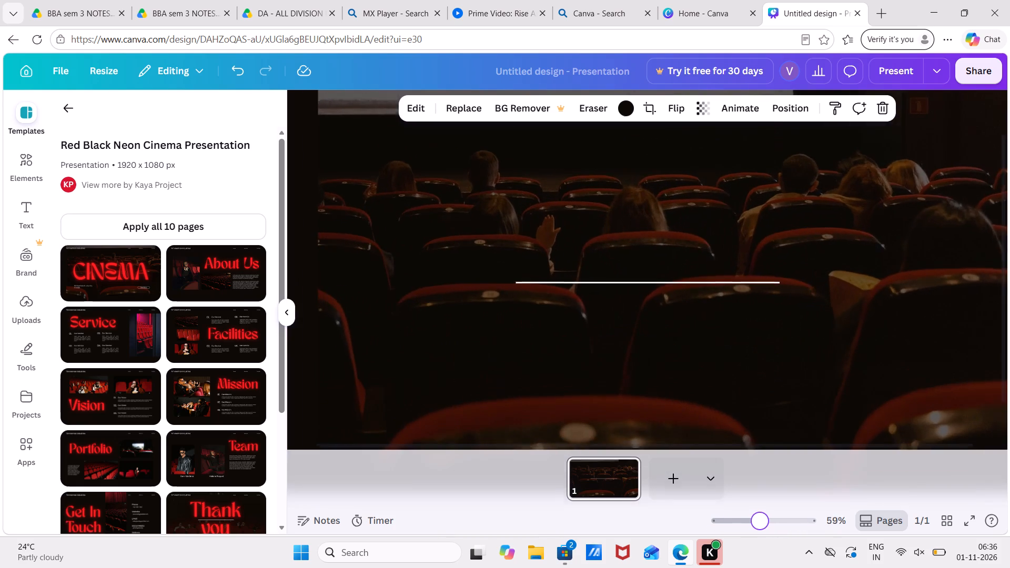
pyautogui.moveTo(760, 537); pyautogui.dragTo(756, 536)
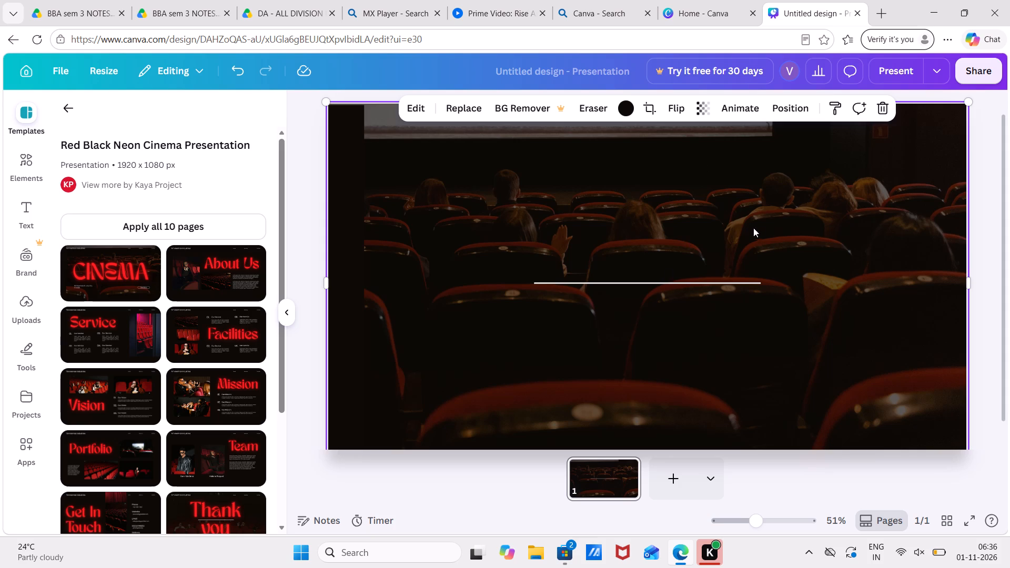
pyautogui.click(26, 344)
pyautogui.click(378, 285)
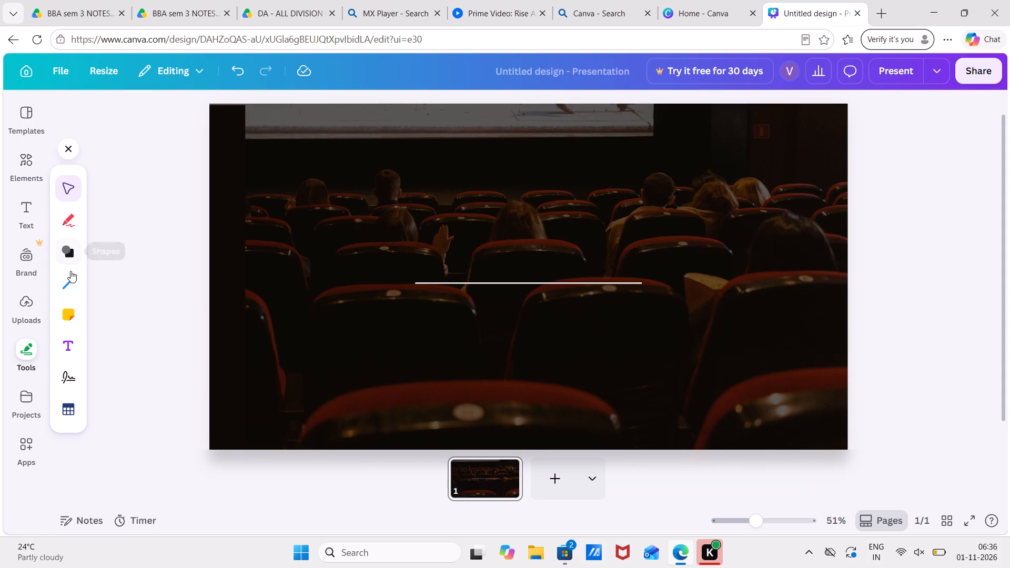
pyautogui.click(67, 349)
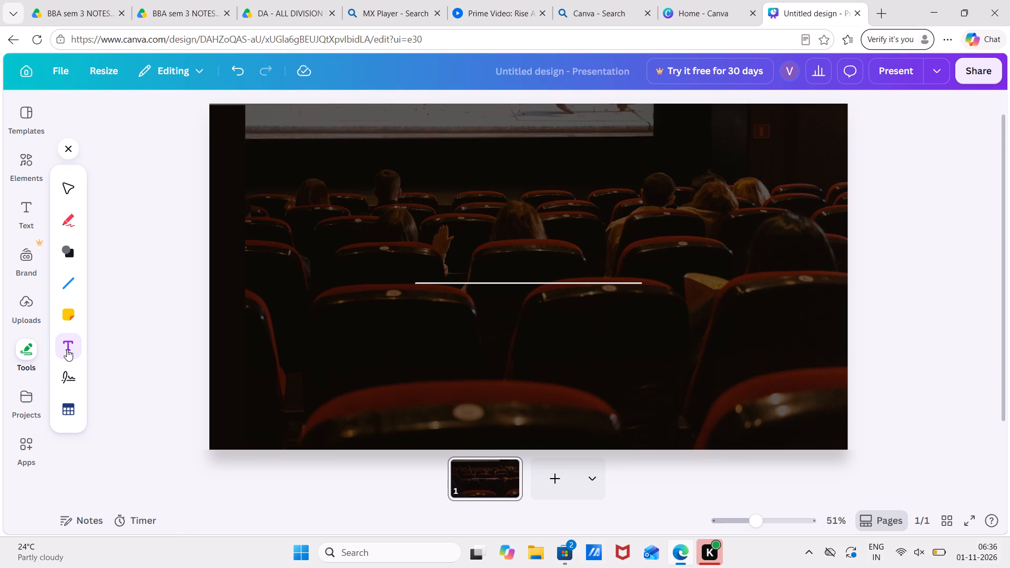
pyautogui.click(423, 265)
pyautogui.click(423, 265)
pyautogui.press('b')
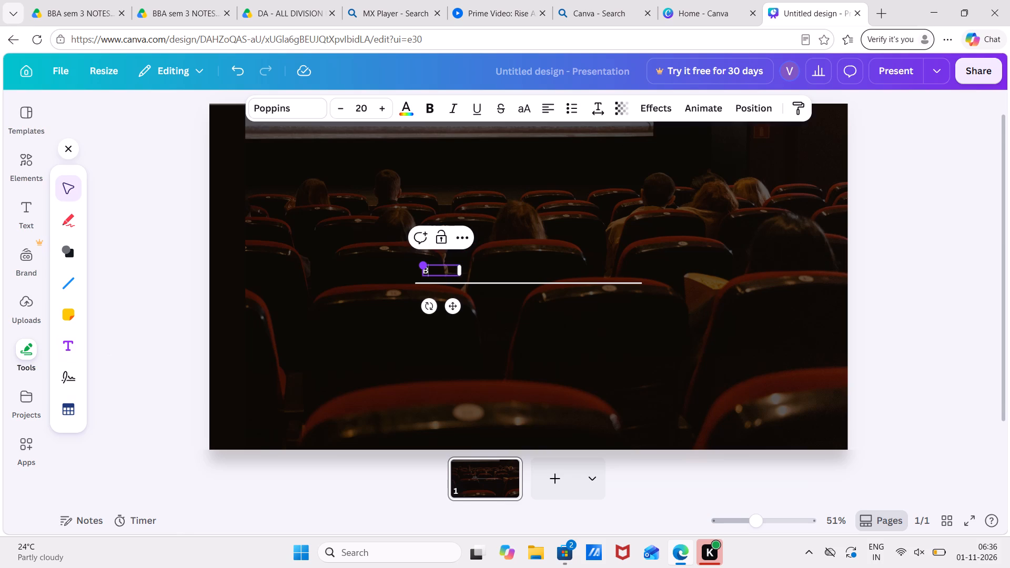
pyautogui.write('UILDING A')
pyautogui.press('space')
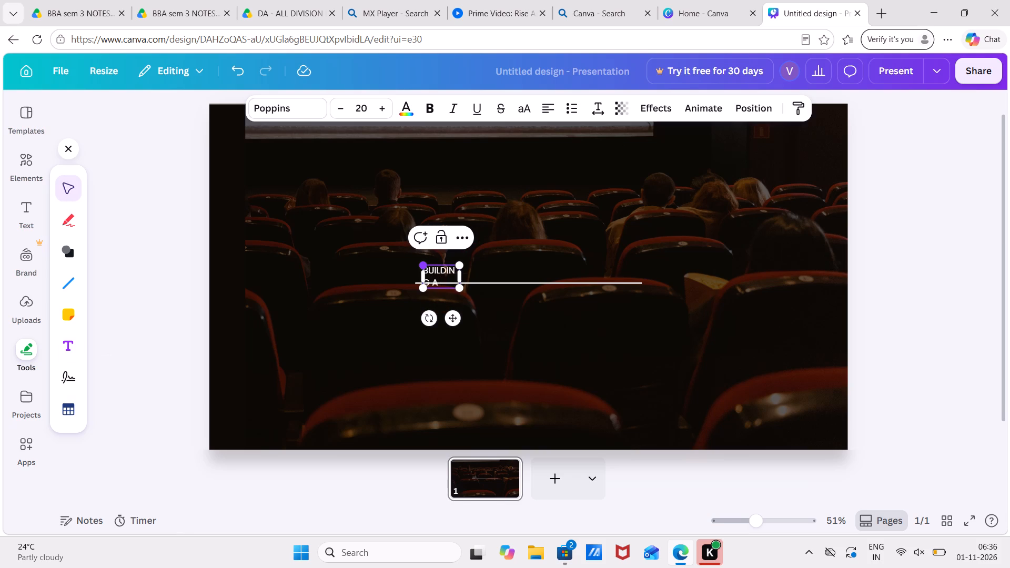
pyautogui.write('WATER')
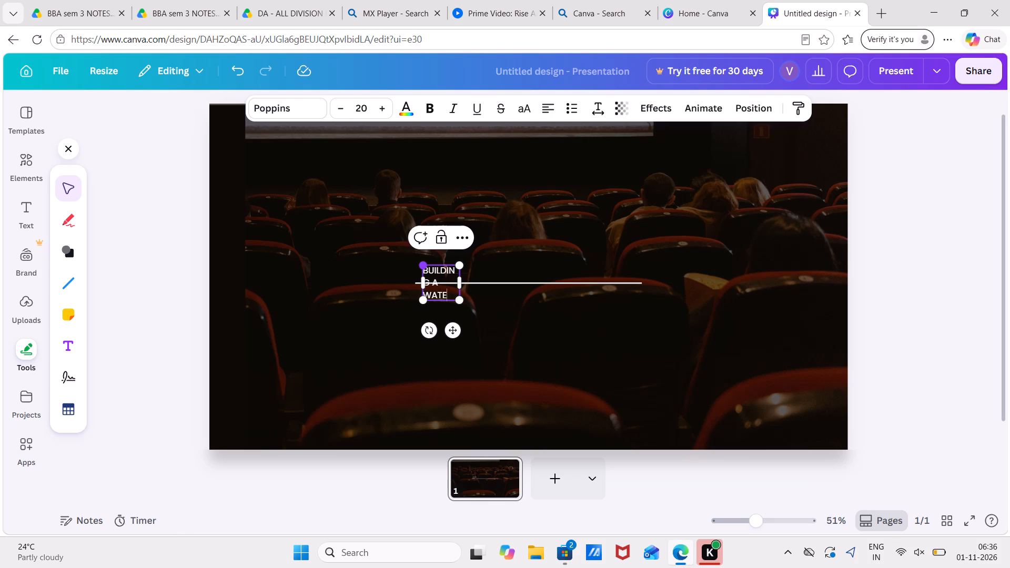
pyautogui.press('space')
pyautogui.write('BRAN')
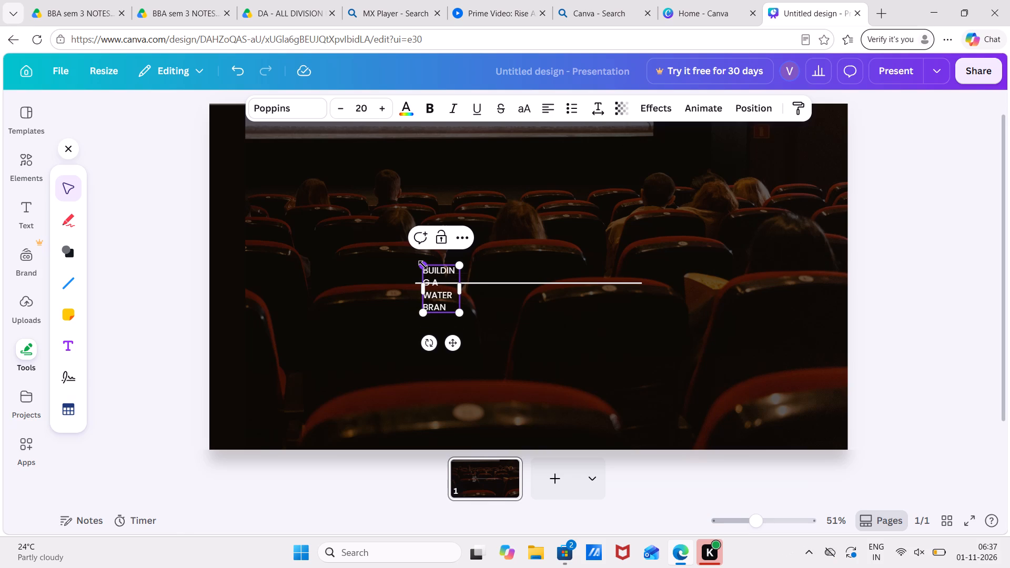
pyautogui.press('d')
# Enlarge the BUILDING A WATER BRAND text to a font size of about 103.
pyautogui.moveTo(483, 279); pyautogui.dragTo(490, 279)
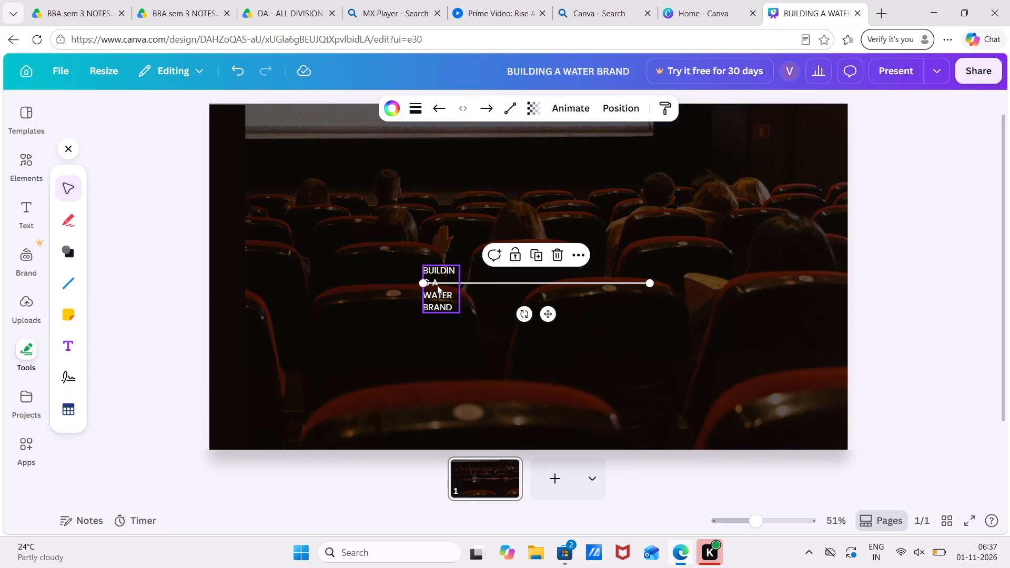
pyautogui.click(437, 285)
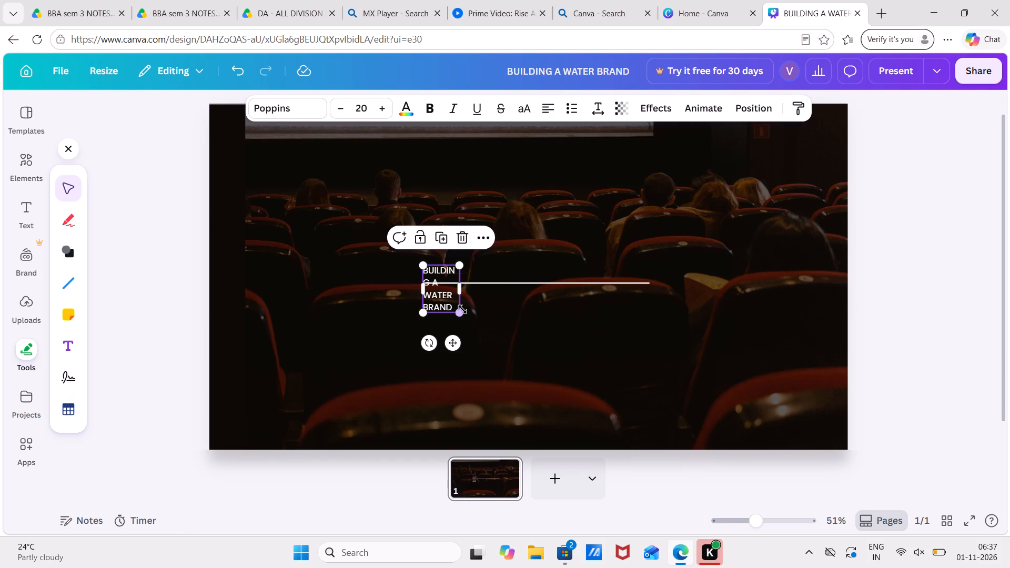
pyautogui.moveTo(461, 310); pyautogui.dragTo(624, 309)
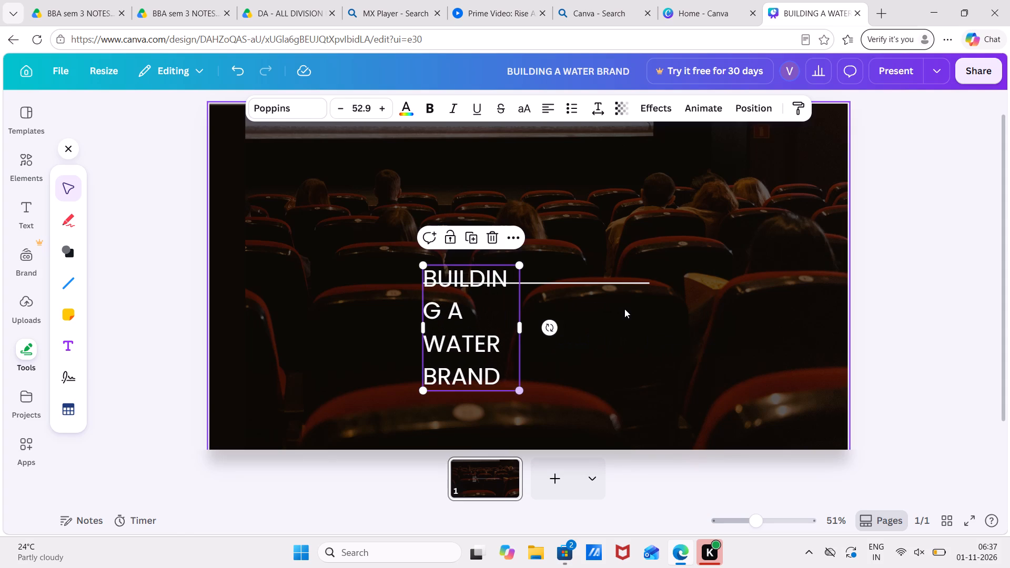
pyautogui.moveTo(517, 265); pyautogui.dragTo(544, 231)
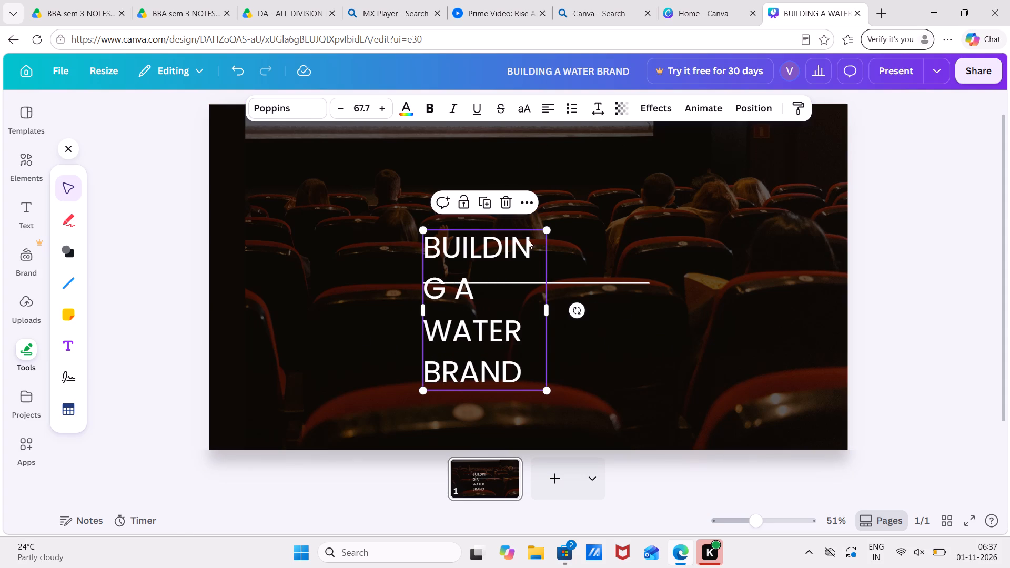
pyautogui.moveTo(546, 227); pyautogui.dragTo(555, 202)
pyautogui.moveTo(555, 202); pyautogui.dragTo(586, 124)
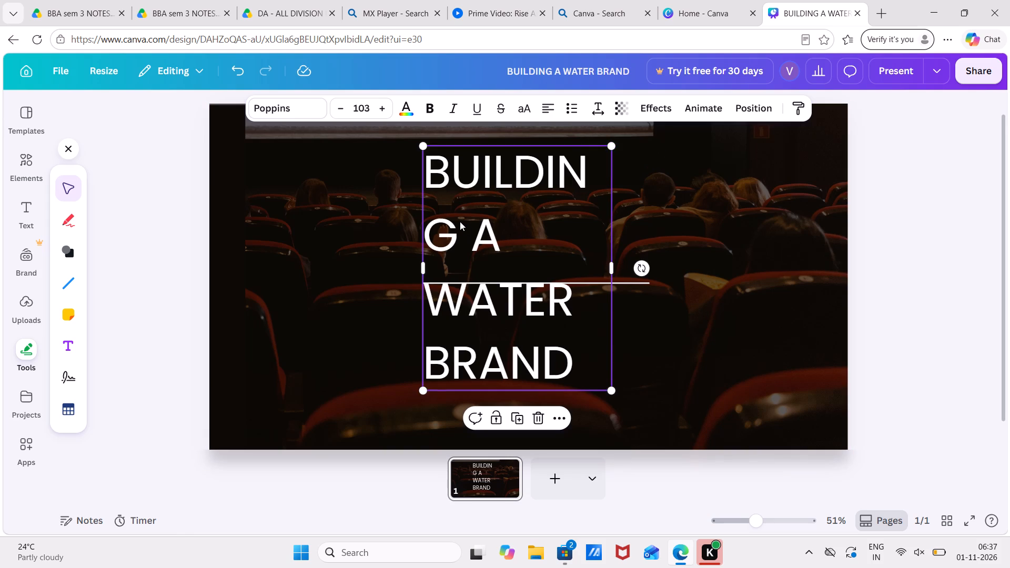
# Widen the heading's text box on both sides and retype the G so that BUILDING fits on one line.
pyautogui.click(460, 222)
pyautogui.press('BackSpace')
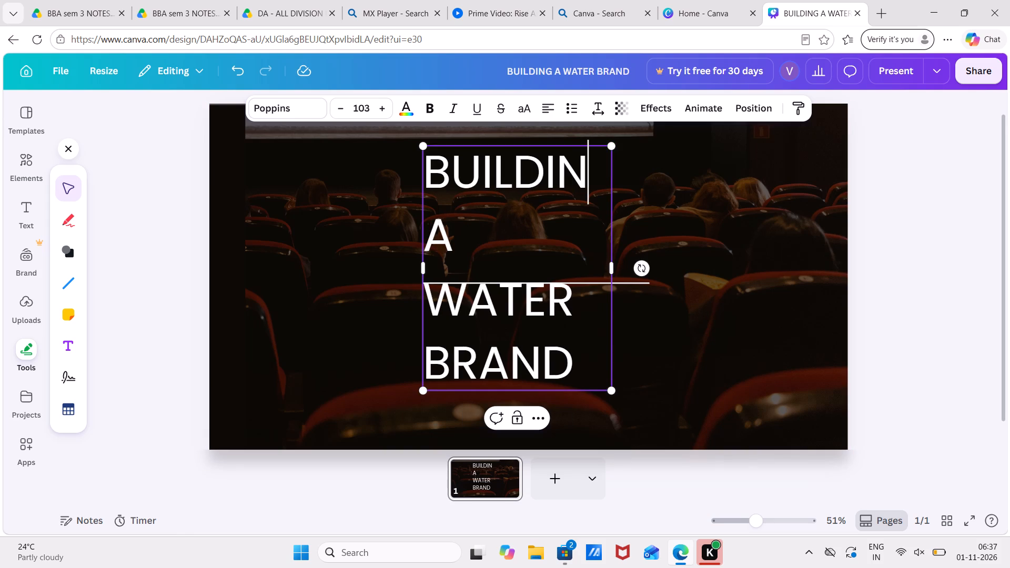
pyautogui.press('g')
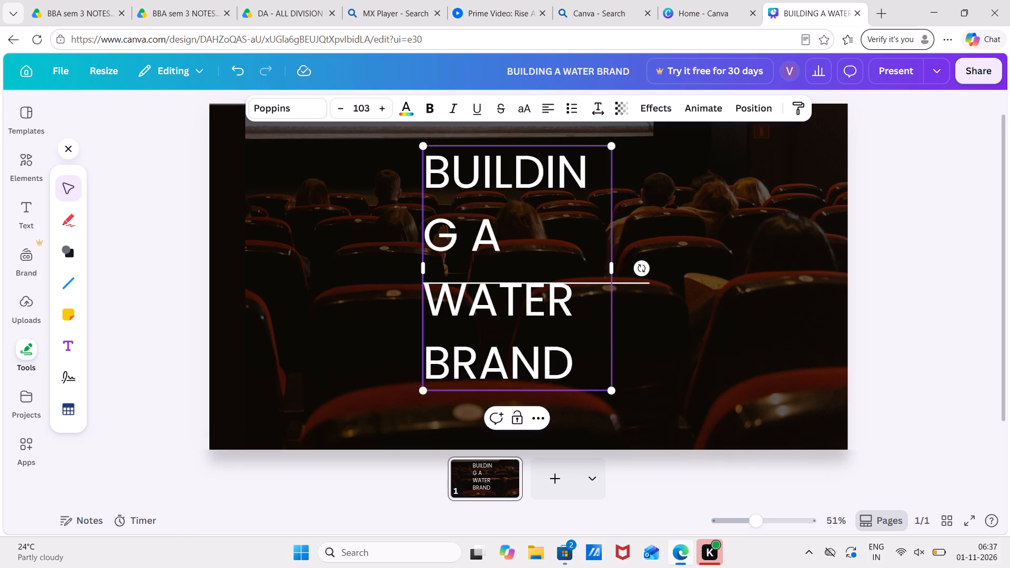
pyautogui.press('BackSpace')
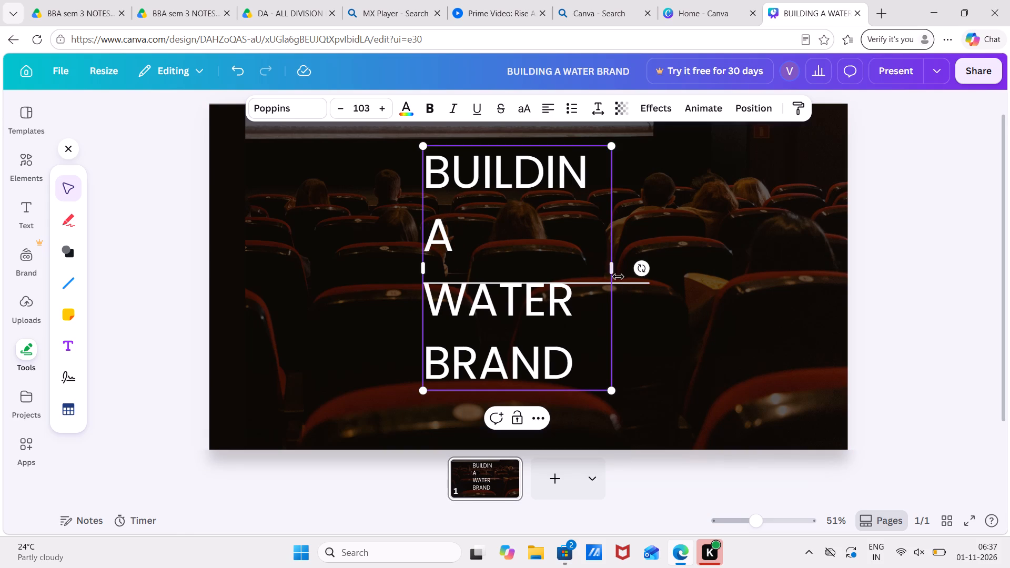
pyautogui.moveTo(614, 270); pyautogui.dragTo(711, 228)
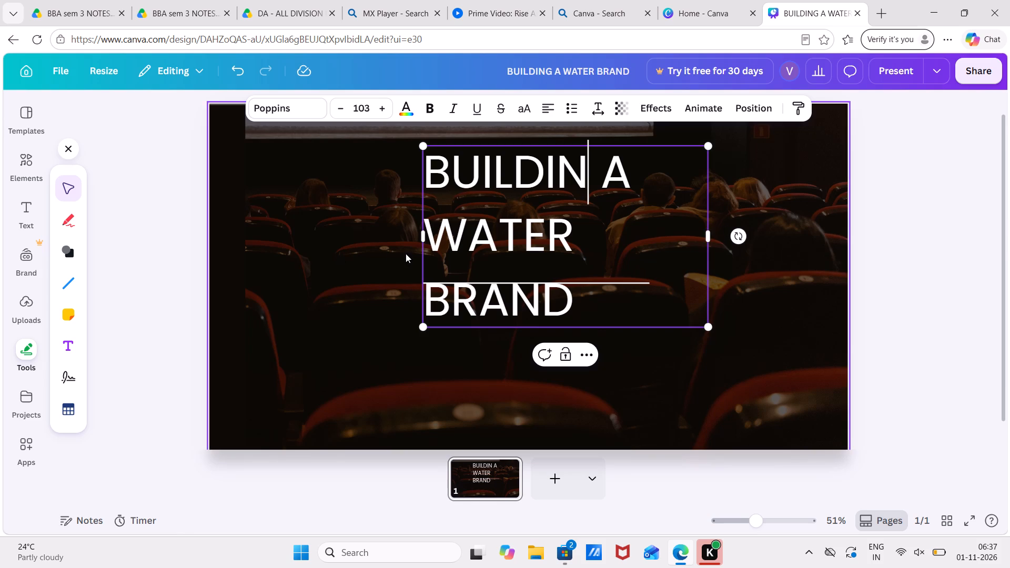
pyautogui.moveTo(419, 243); pyautogui.dragTo(297, 239)
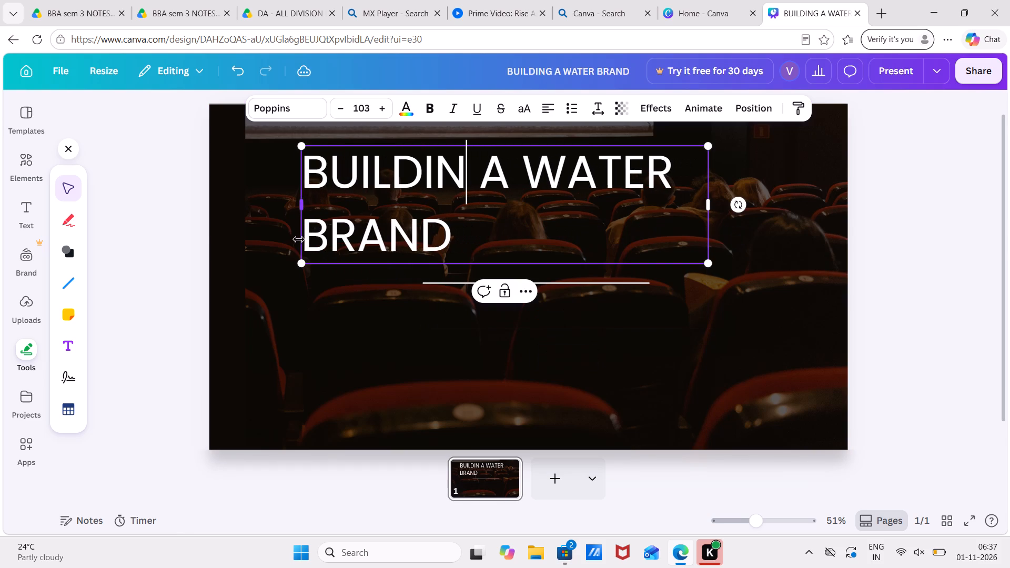
pyautogui.write('G')
pyautogui.press('space')
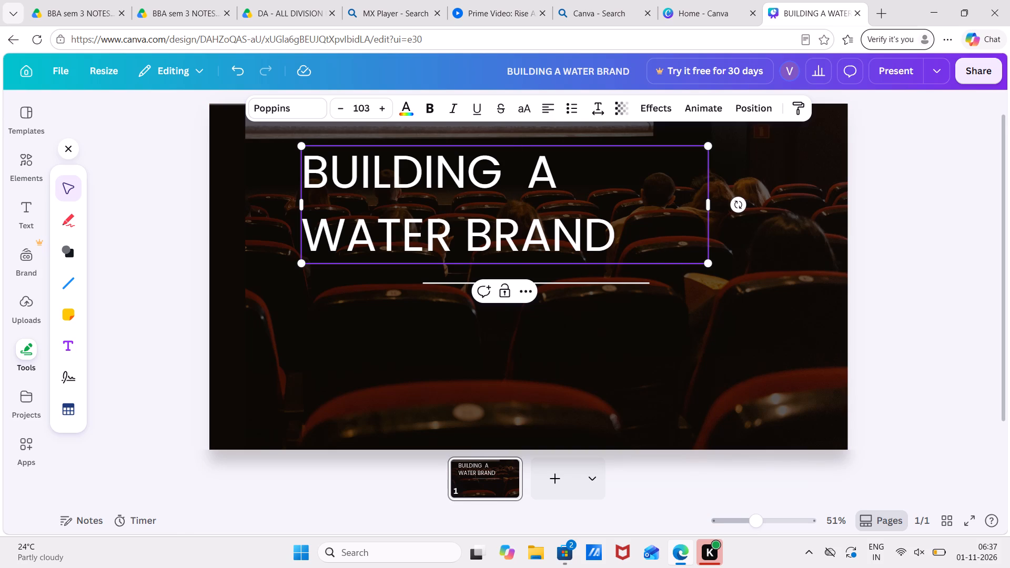
# Add a third line reading "(fat lose water )" below WATER BRAND in the heading.
pyautogui.press('Down')
pyautogui.press('Right')
pyautogui.press('Right')
pyautogui.press('Right')
pyautogui.press('Right')
pyautogui.press('Down')
pyautogui.press('space')
pyautogui.press('Return')
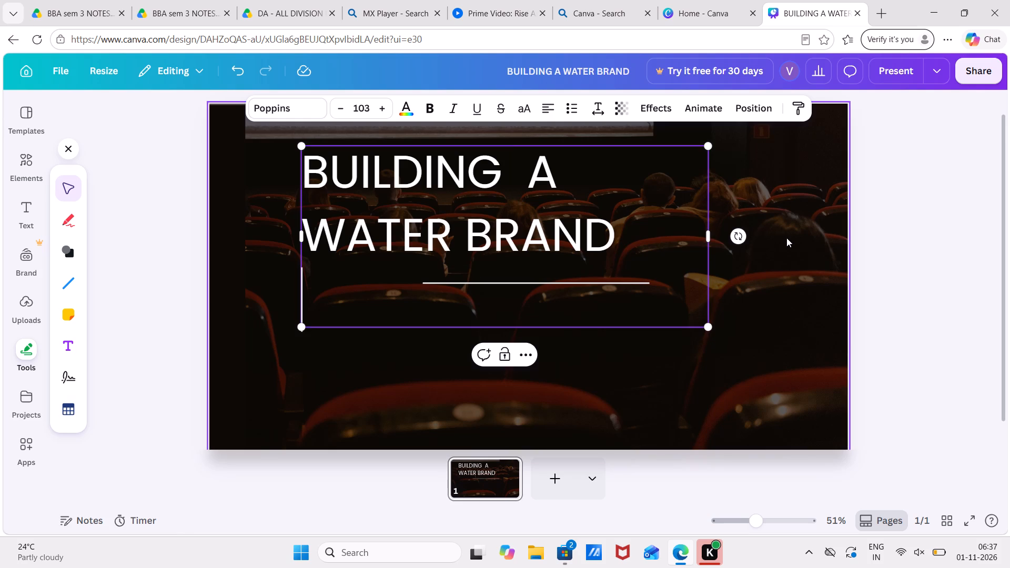
pyautogui.hotkey('shift', '(')
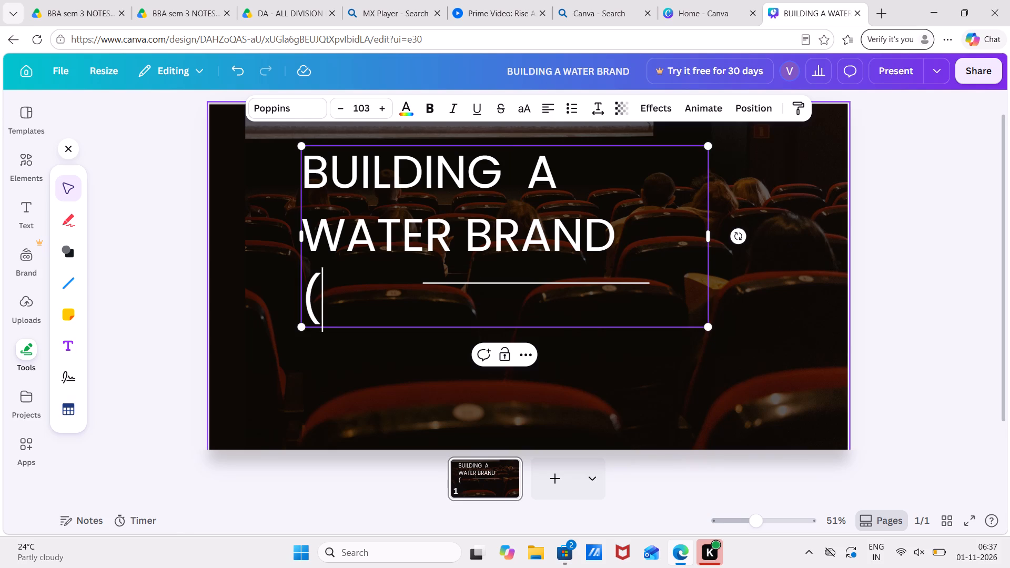
pyautogui.write('wh')
pyautogui.press('=')
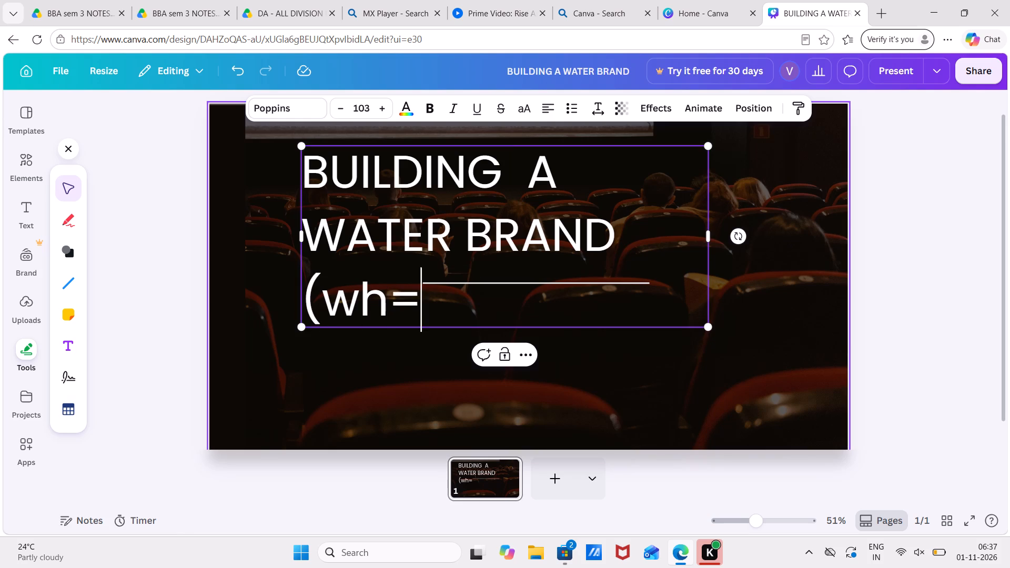
pyautogui.press('BackSpace')
pyautogui.press('BackSpace')
pyautogui.press('BackSpace')
pyautogui.write('fat')
pyautogui.press('space')
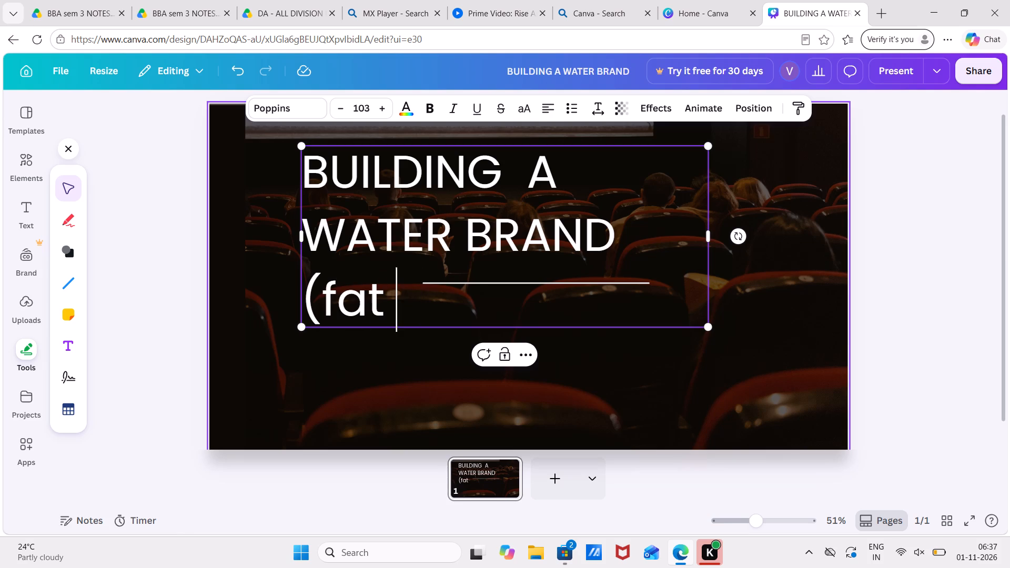
pyautogui.write('lo')
pyautogui.write('se water')
pyautogui.press('space')
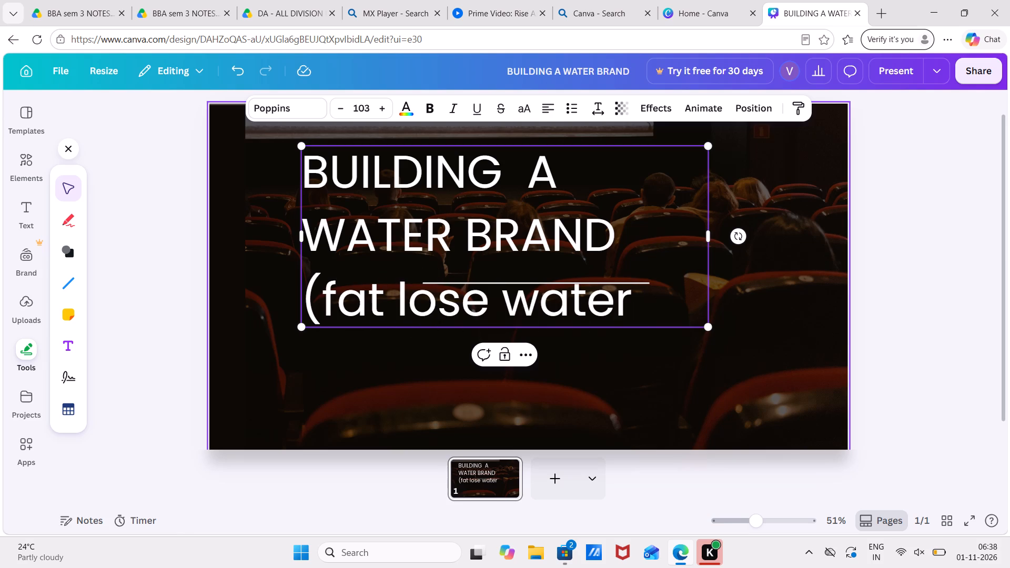
pyautogui.hotkey('shift', ')')
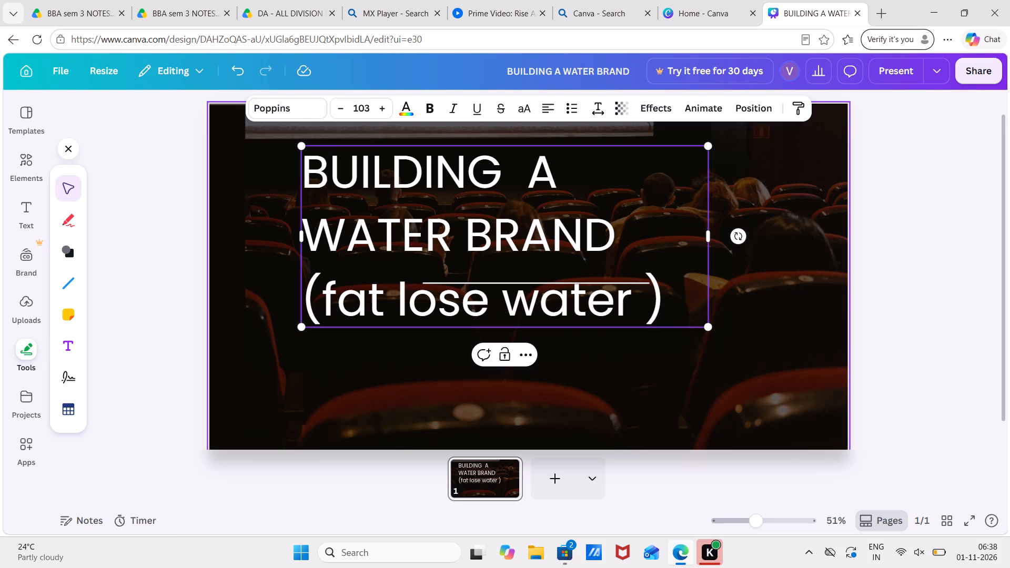
pyautogui.click(732, 386)
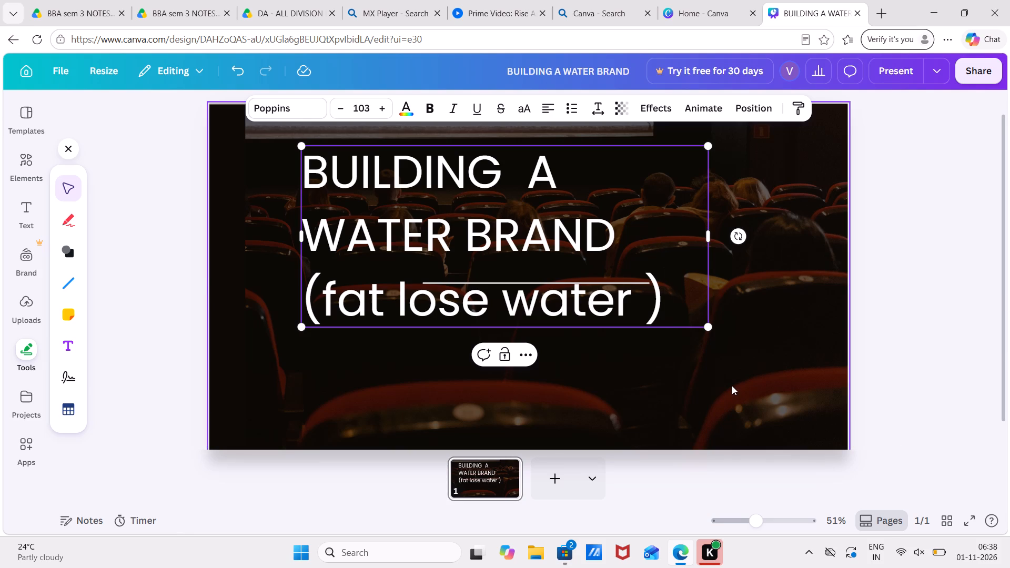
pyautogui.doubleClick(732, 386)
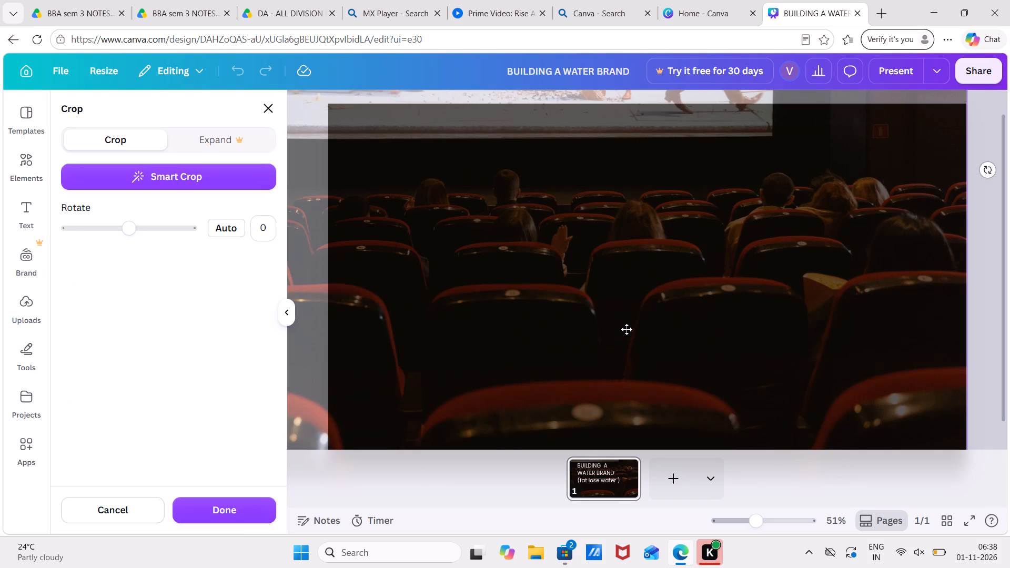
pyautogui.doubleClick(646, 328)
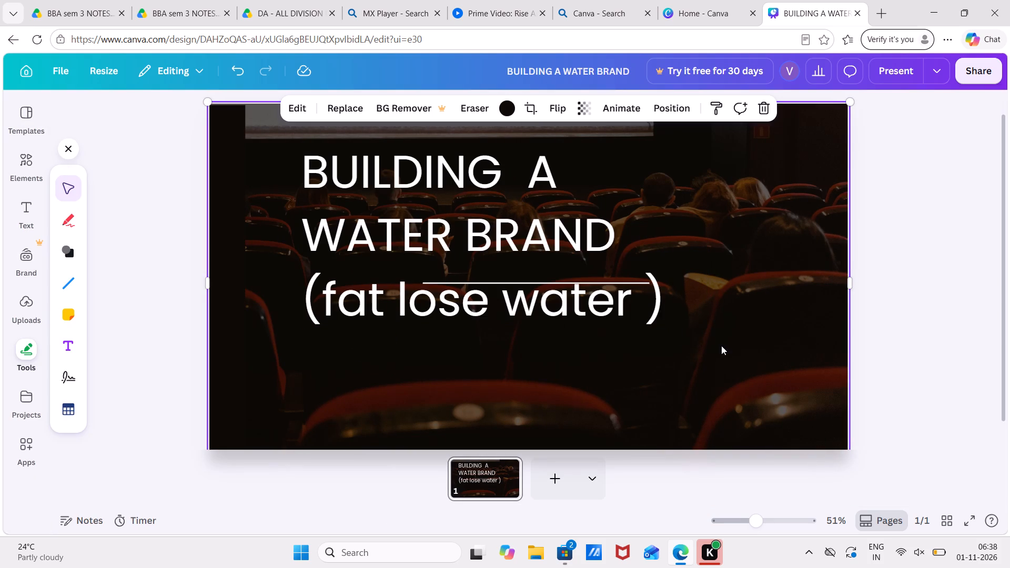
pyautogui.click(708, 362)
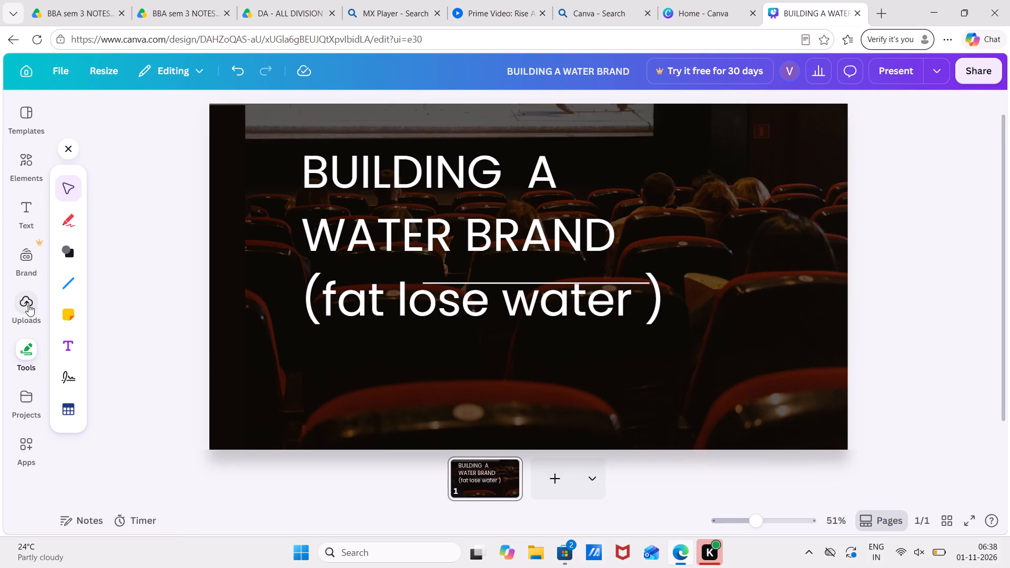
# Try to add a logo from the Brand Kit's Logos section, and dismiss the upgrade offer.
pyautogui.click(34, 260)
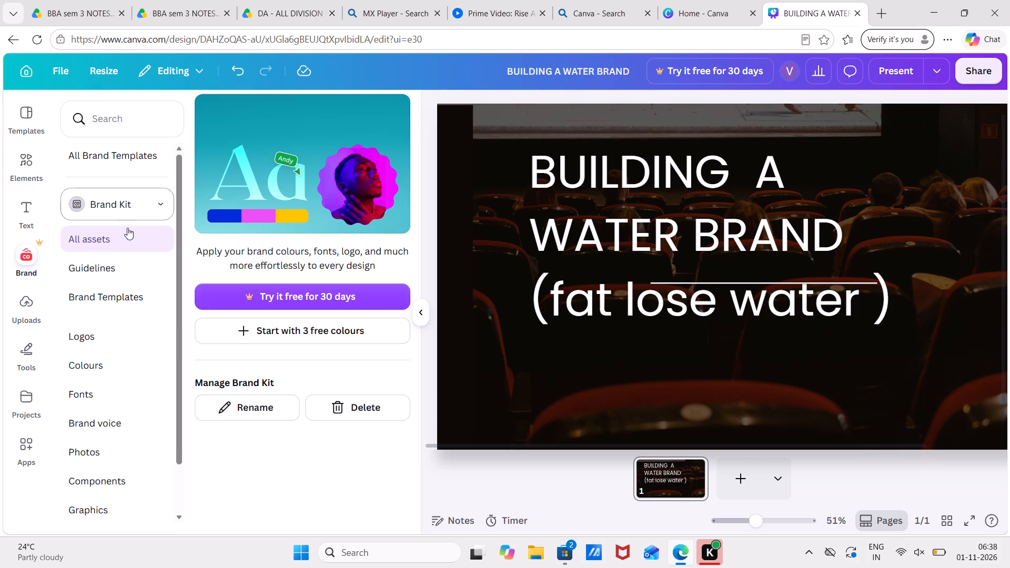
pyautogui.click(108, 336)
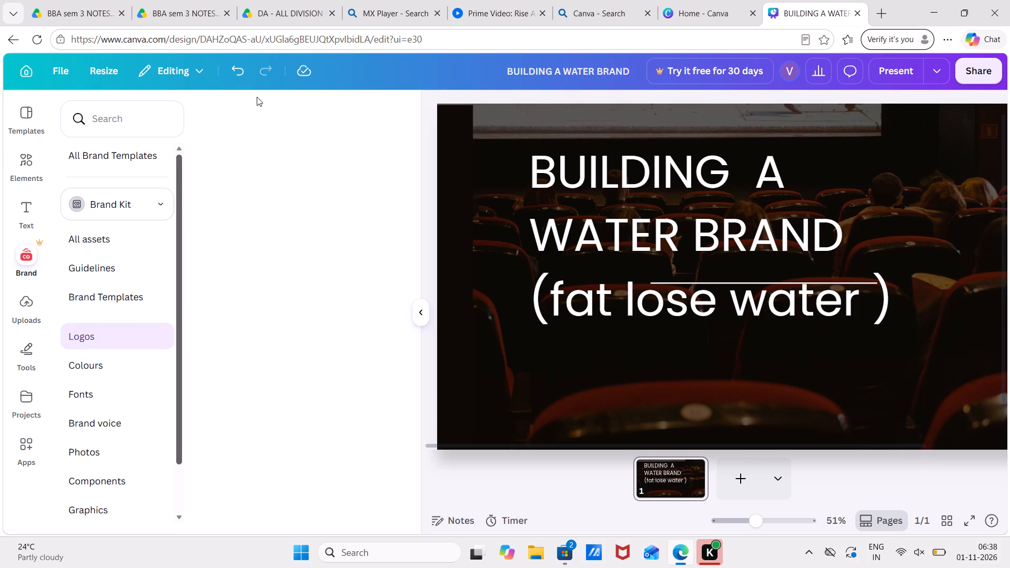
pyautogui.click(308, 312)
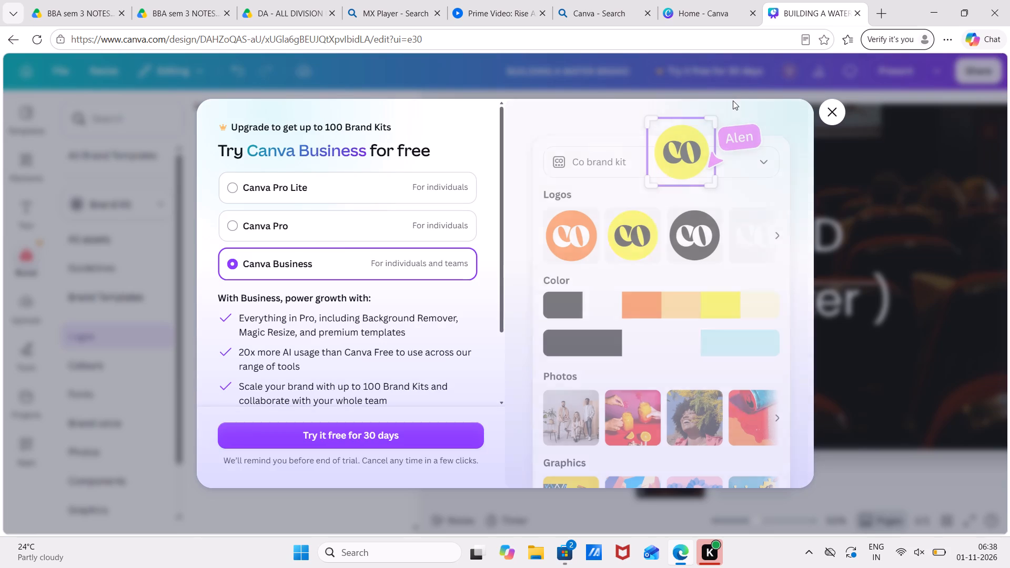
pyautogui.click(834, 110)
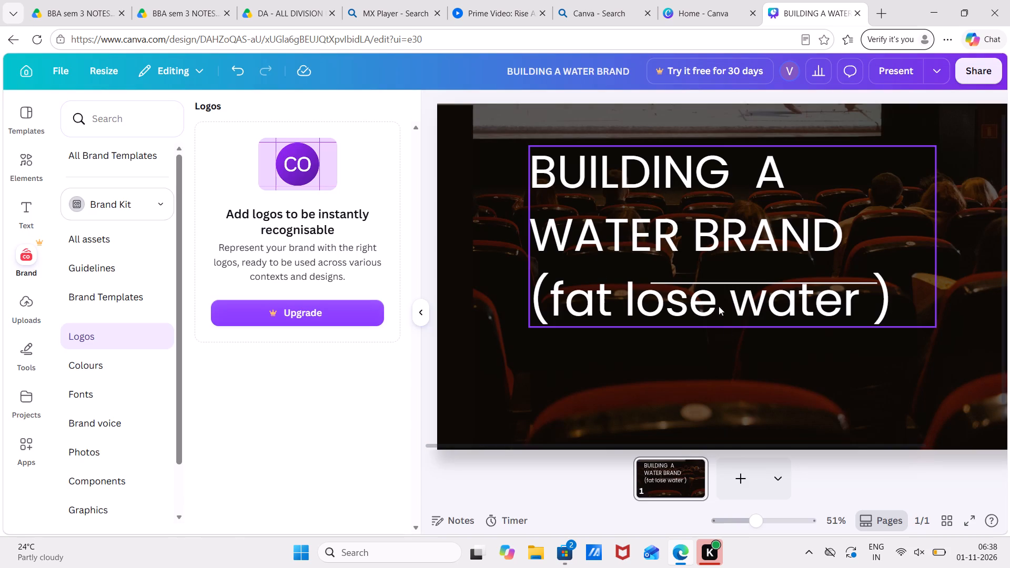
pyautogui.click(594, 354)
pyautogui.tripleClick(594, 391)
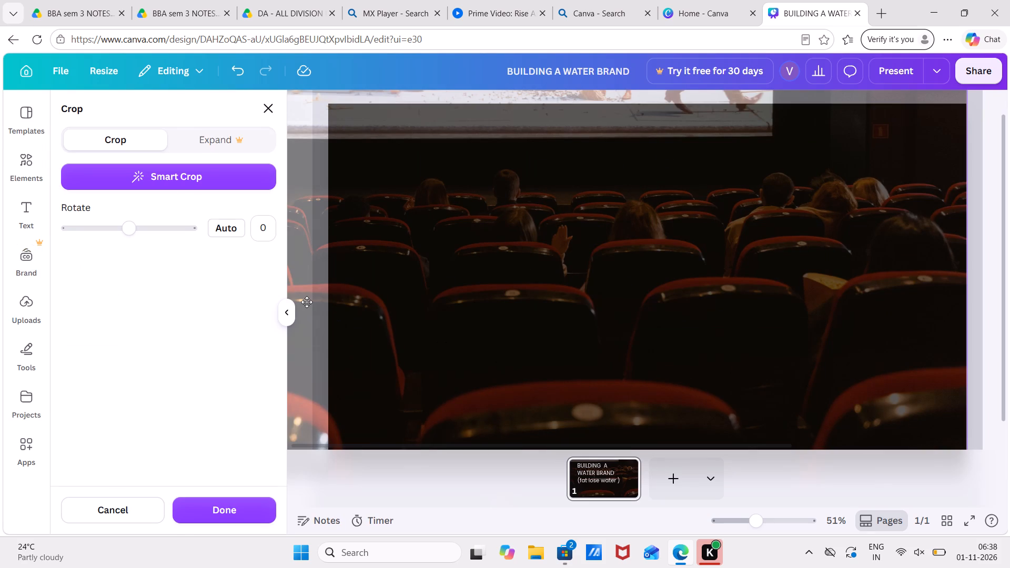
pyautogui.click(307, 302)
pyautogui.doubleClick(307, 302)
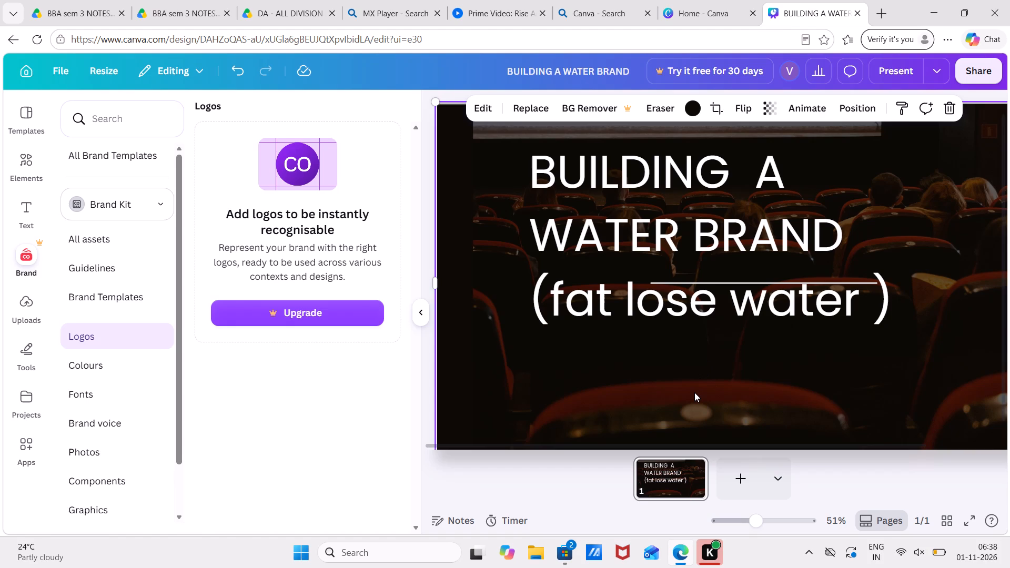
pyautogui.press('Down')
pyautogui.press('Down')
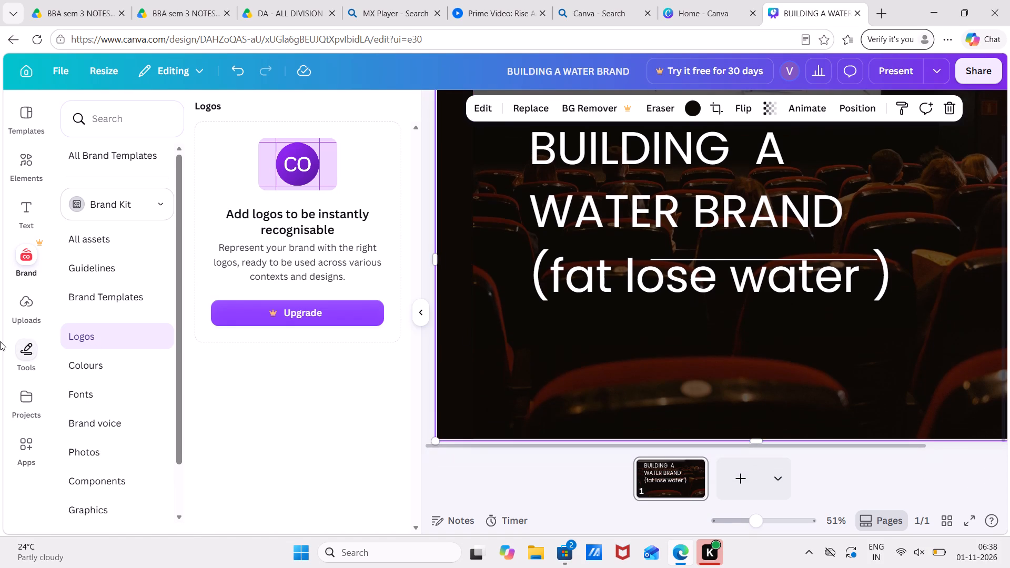
# Start a text signature with the signature tool and set its font to Alex Brush.
pyautogui.click(34, 356)
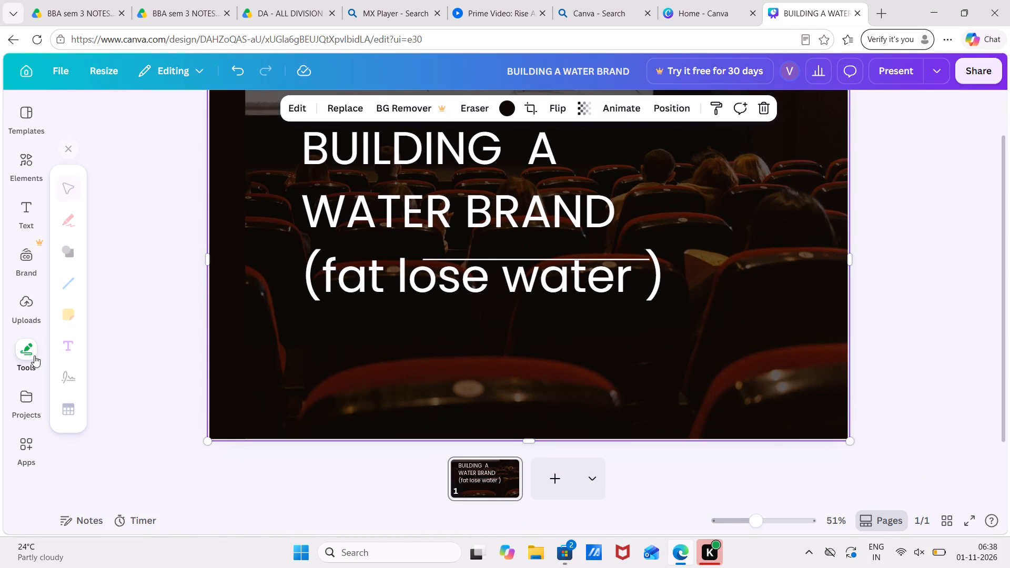
pyautogui.click(418, 359)
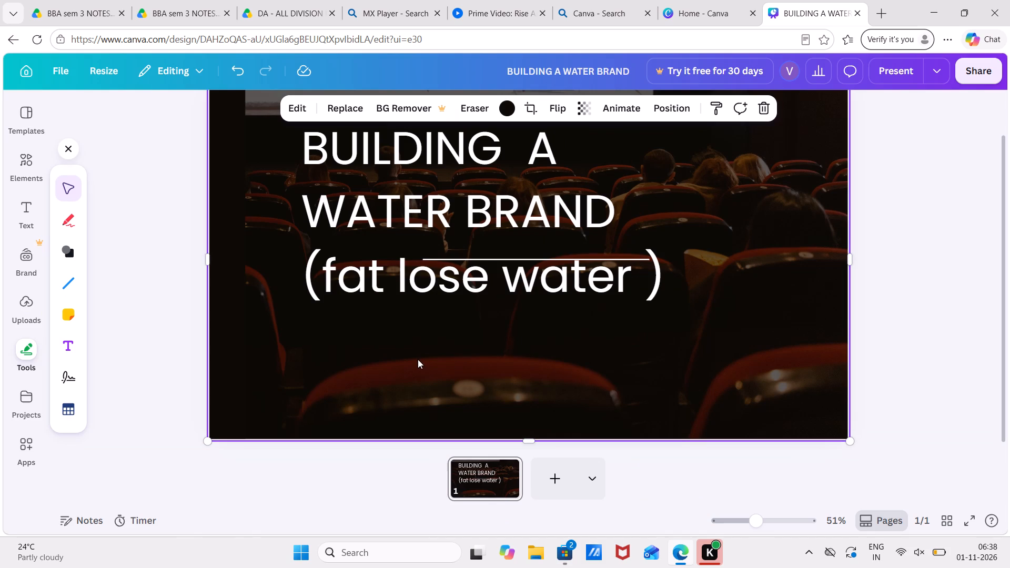
pyautogui.click(68, 343)
pyautogui.click(69, 375)
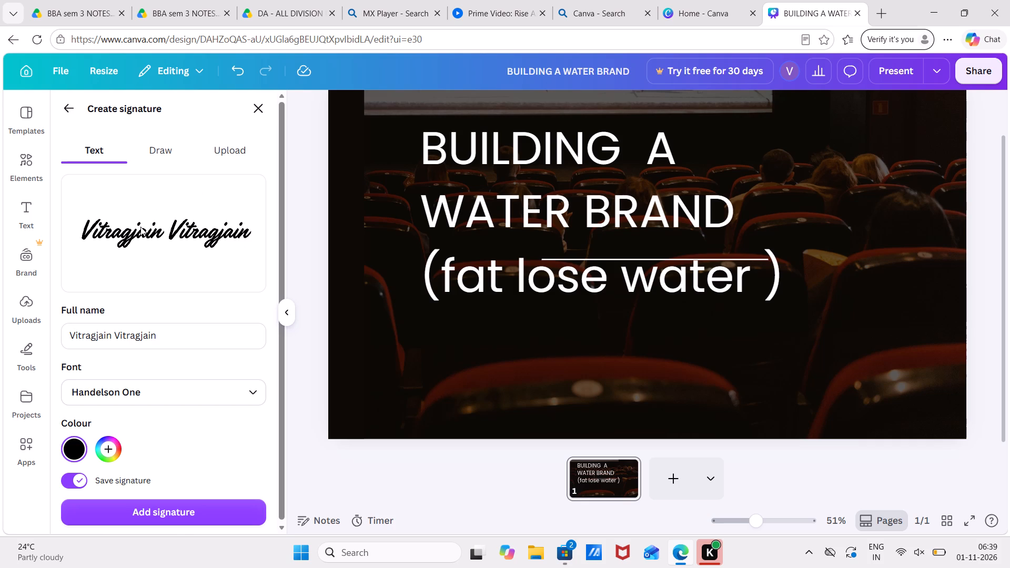
pyautogui.press('BackSpace')
pyautogui.click(144, 220)
pyautogui.click(161, 227)
pyautogui.moveTo(161, 227); pyautogui.dragTo(149, 389)
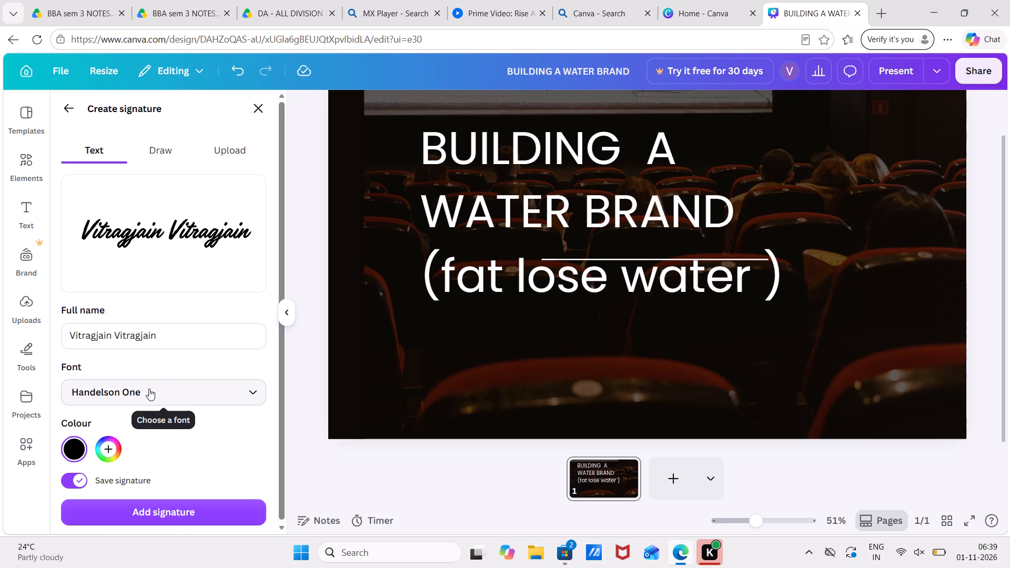
pyautogui.moveTo(149, 389); pyautogui.dragTo(149, 388)
pyautogui.click(149, 388)
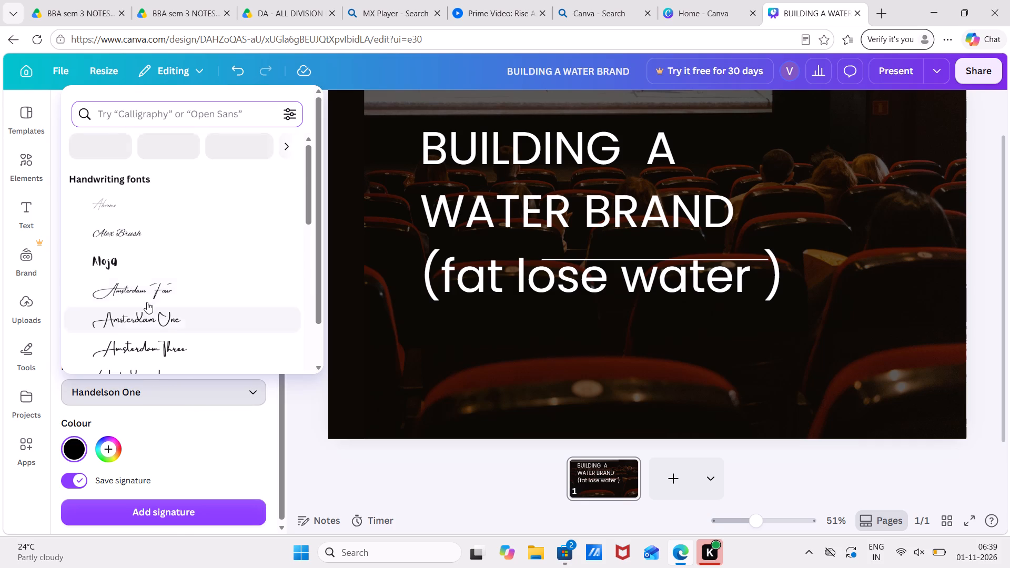
pyautogui.click(149, 227)
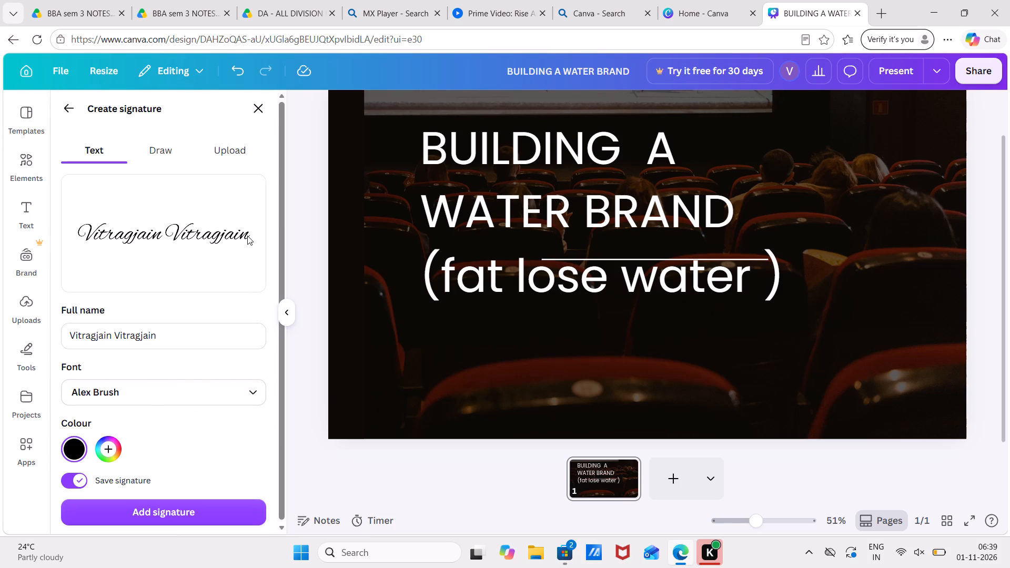
# Shorten the signature's full name to a single word by deleting the repeated second word.
pyautogui.click(256, 224)
pyautogui.moveTo(256, 224); pyautogui.dragTo(168, 338)
pyautogui.click(168, 338)
pyautogui.press(']')
pyautogui.press('BackSpace')
pyautogui.press('BackSpace')
pyautogui.press('BackSpace')
pyautogui.press('BackSpace')
pyautogui.press('BackSpace')
pyautogui.press('BackSpace')
pyautogui.press('BackSpace')
pyautogui.press('BackSpace')
pyautogui.press('BackSpace')
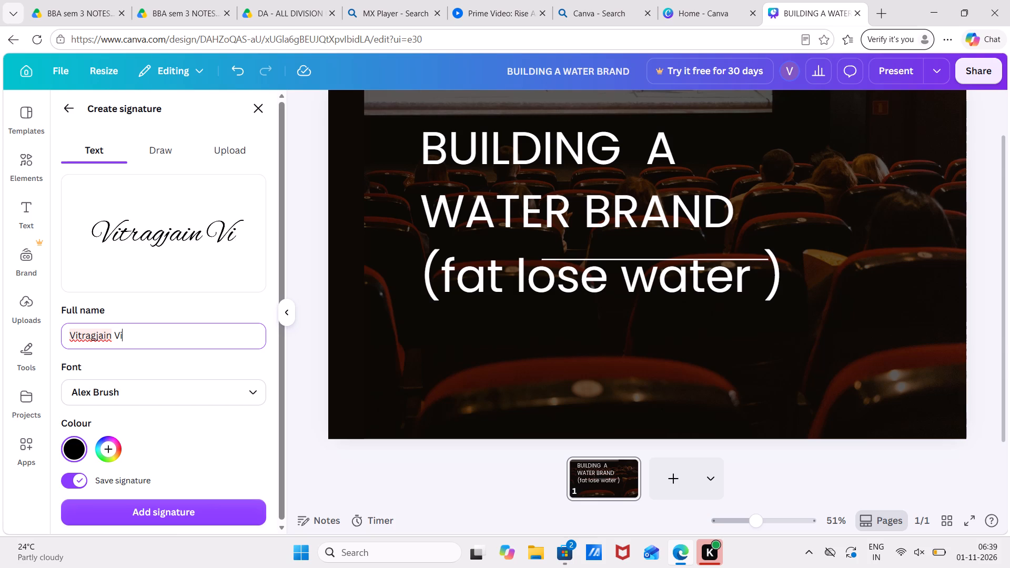
pyautogui.press('BackSpace')
pyautogui.press('BackSpace')
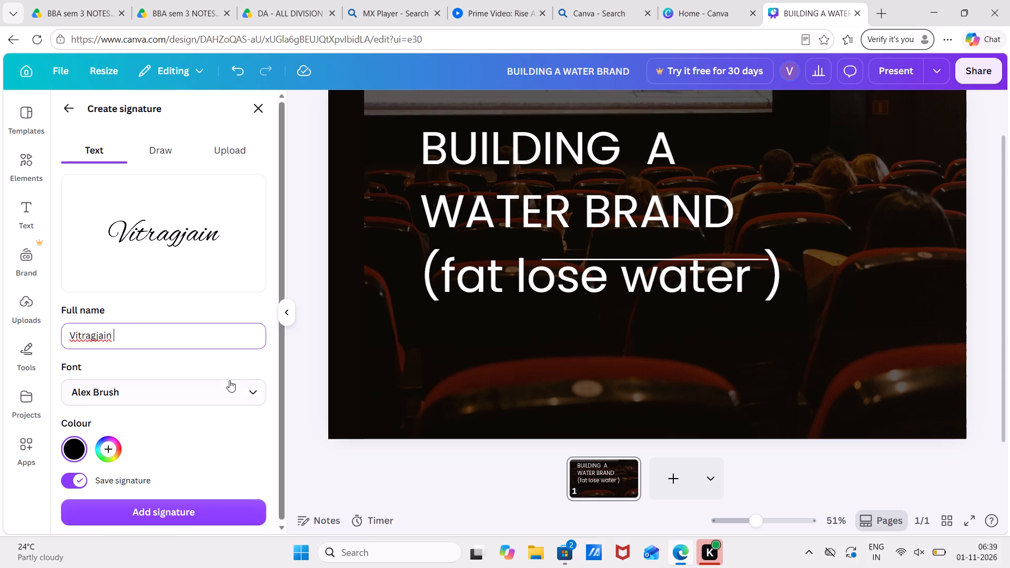
# Change the signature's font to Amsterdam One.
pyautogui.click(158, 382)
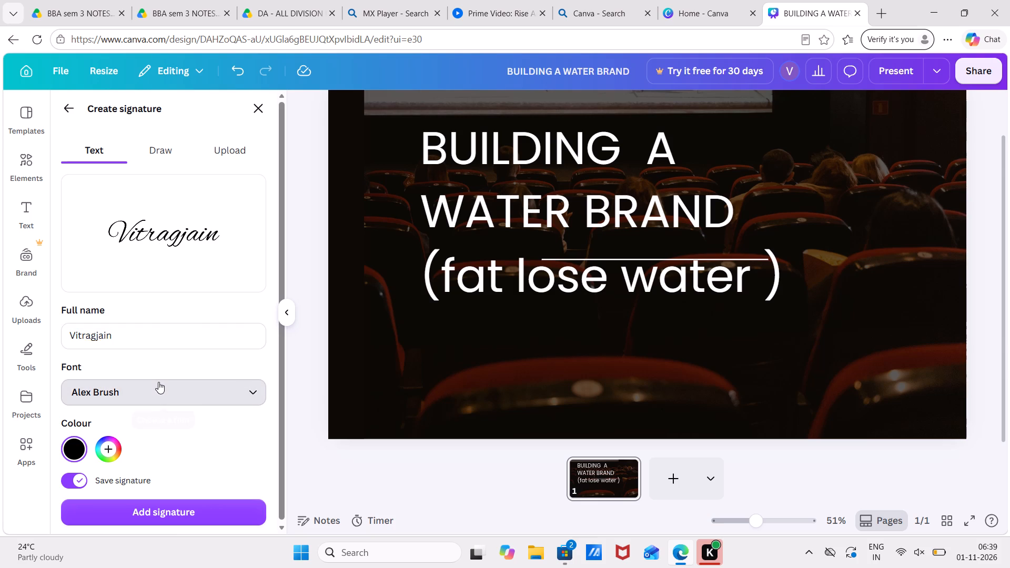
pyautogui.click(161, 332)
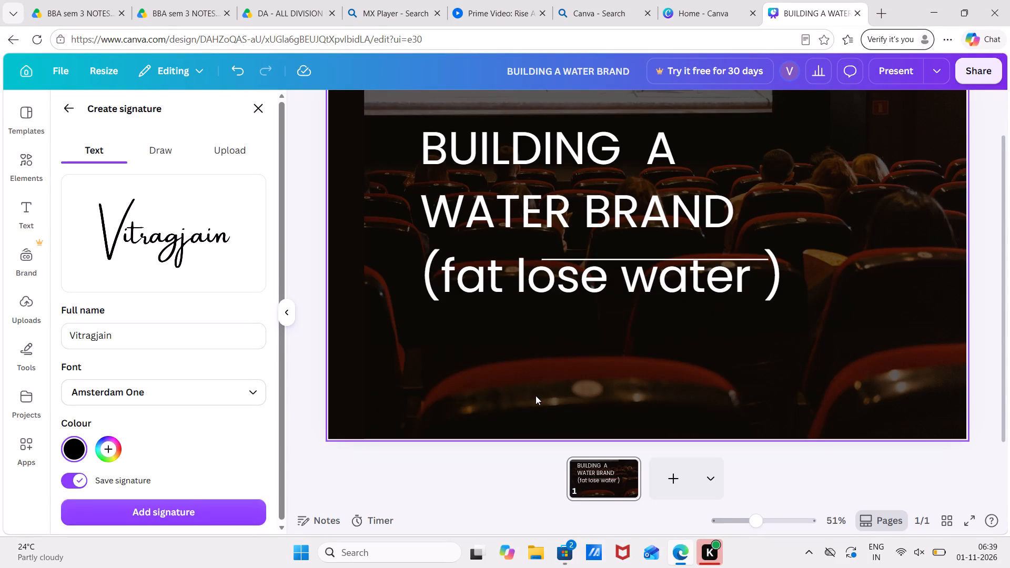
# Add the black signature to the slide and place it near the slide's lower-right corner.
pyautogui.click(142, 504)
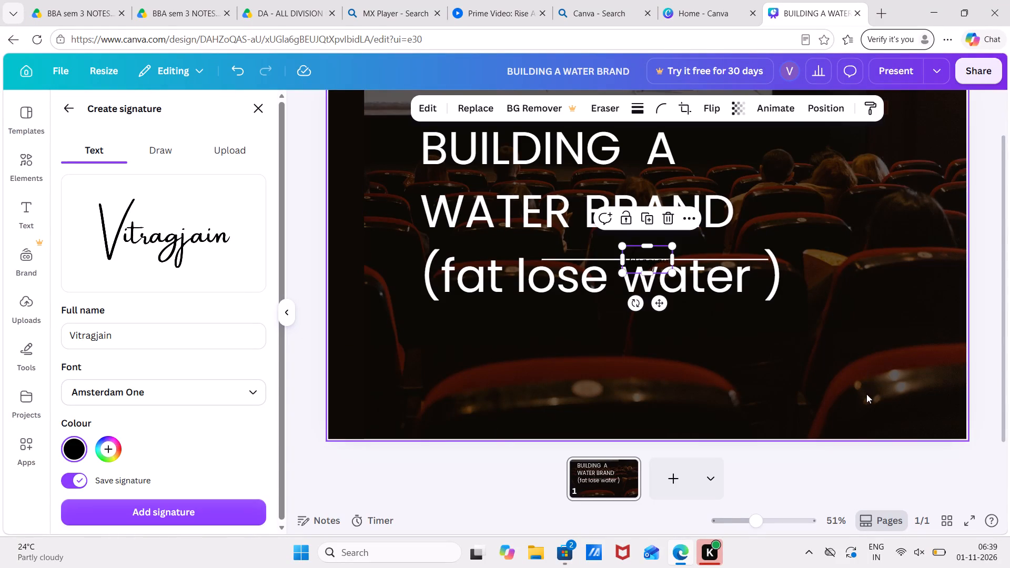
pyautogui.click(658, 262)
pyautogui.moveTo(658, 262); pyautogui.dragTo(827, 341)
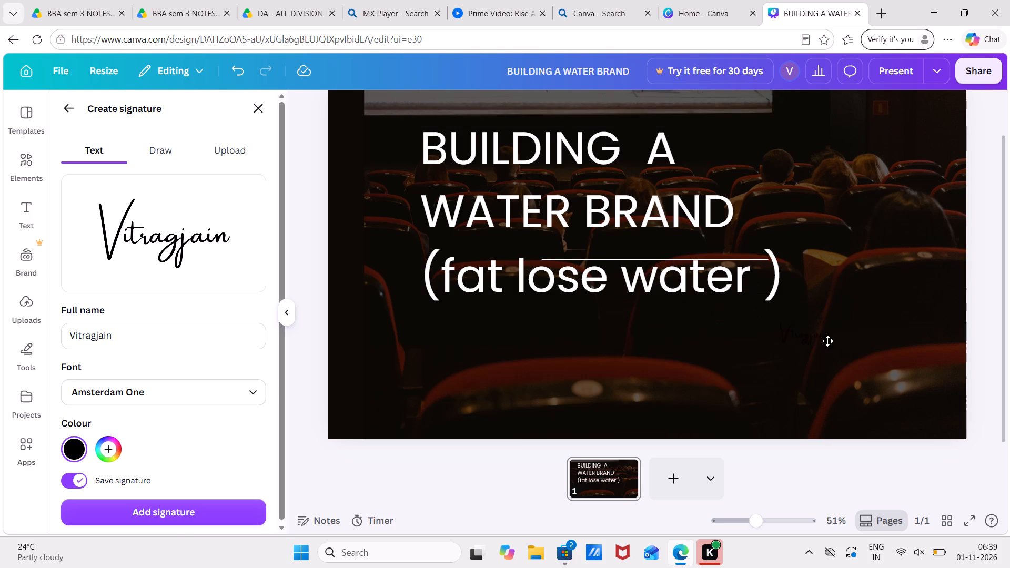
pyautogui.moveTo(827, 341); pyautogui.dragTo(914, 384)
pyautogui.click(914, 384)
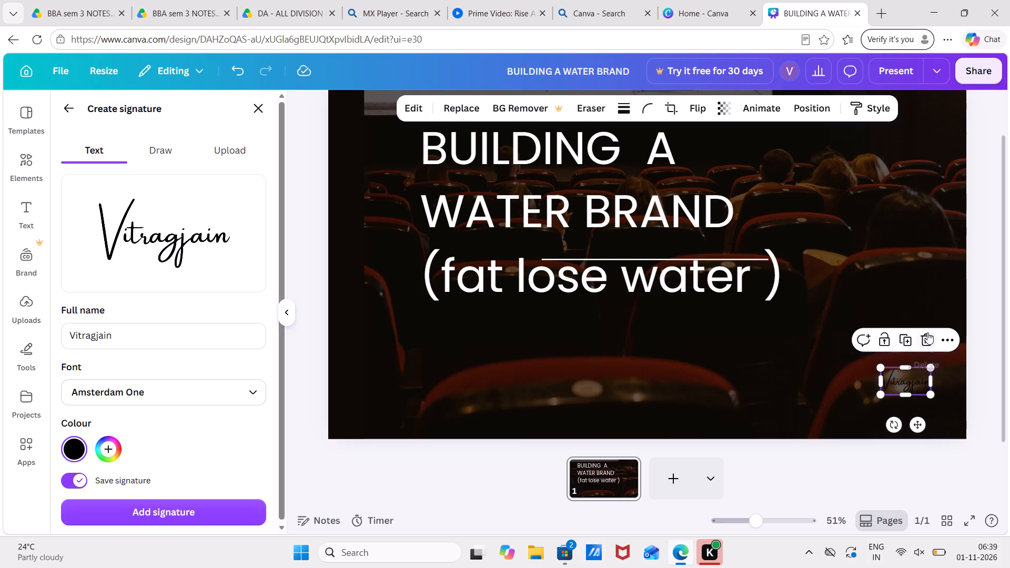
# Try to recolour the signature with a red-orange hue and add it to the slide again.
pyautogui.click(948, 341)
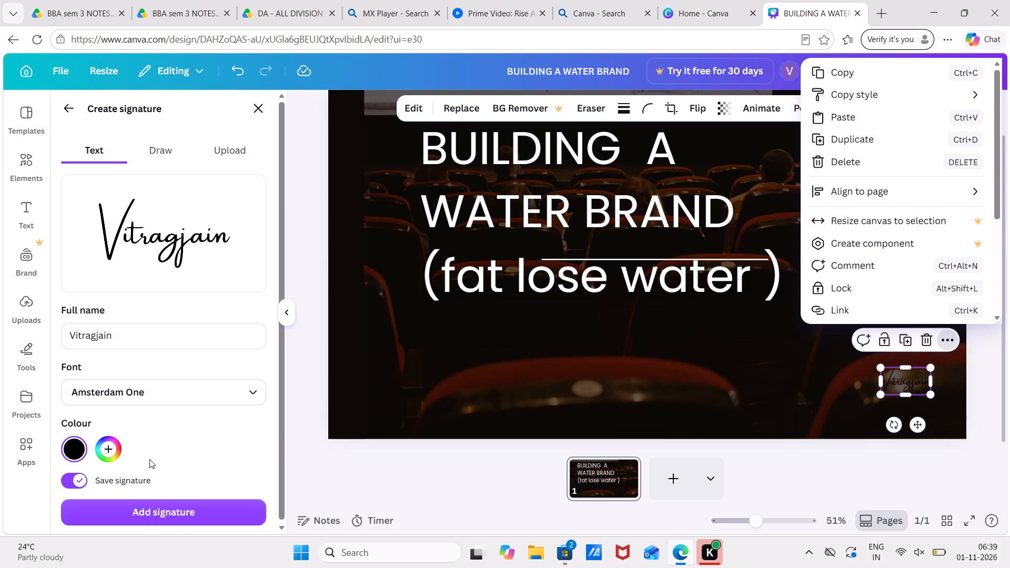
pyautogui.click(106, 447)
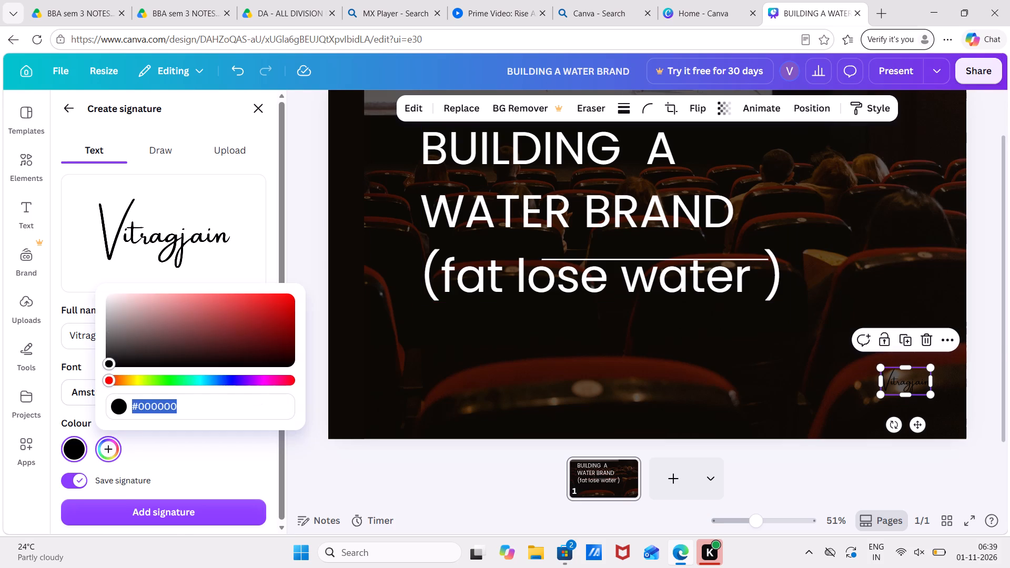
pyautogui.click(176, 384)
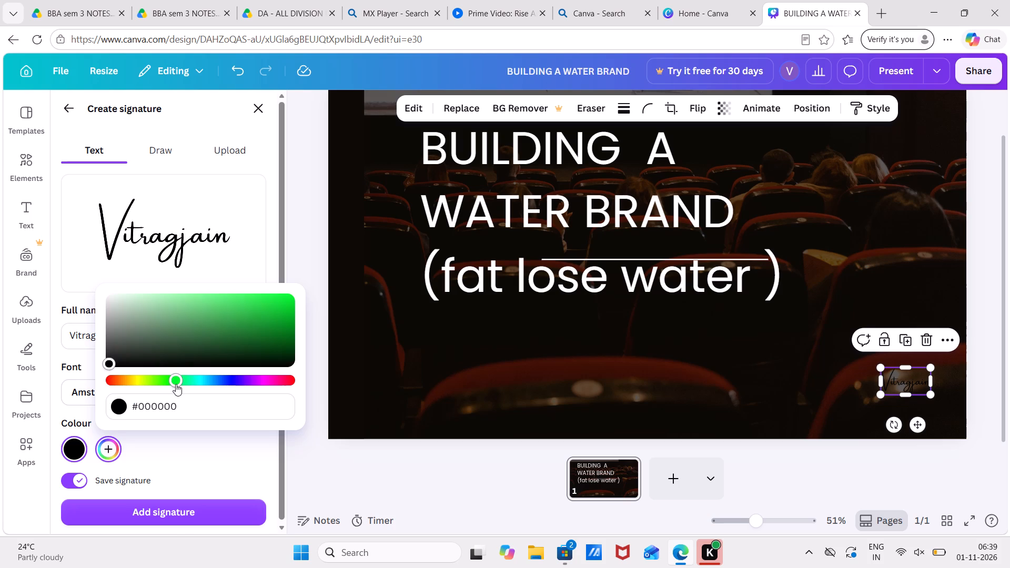
pyautogui.click(227, 382)
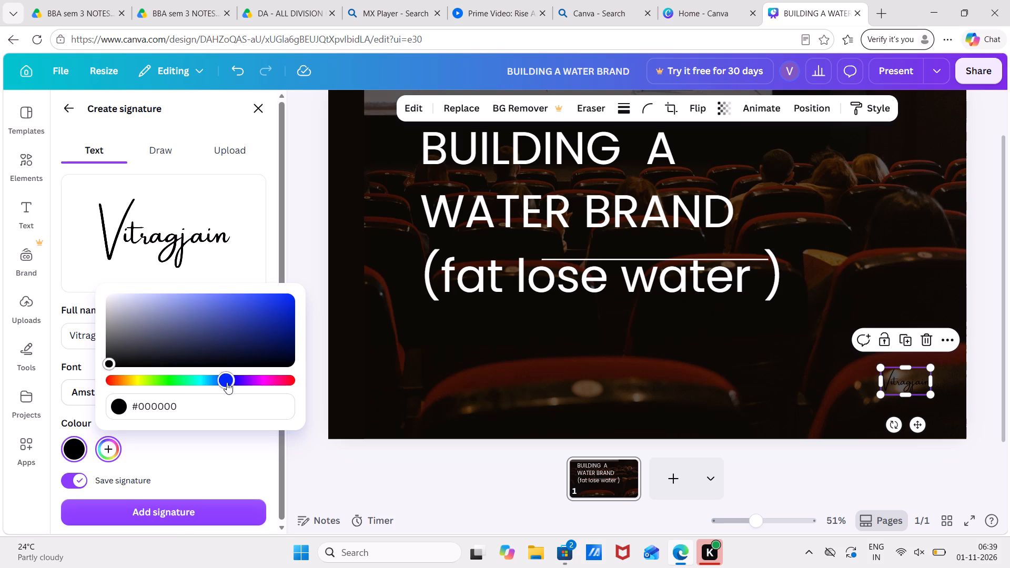
pyautogui.click(284, 383)
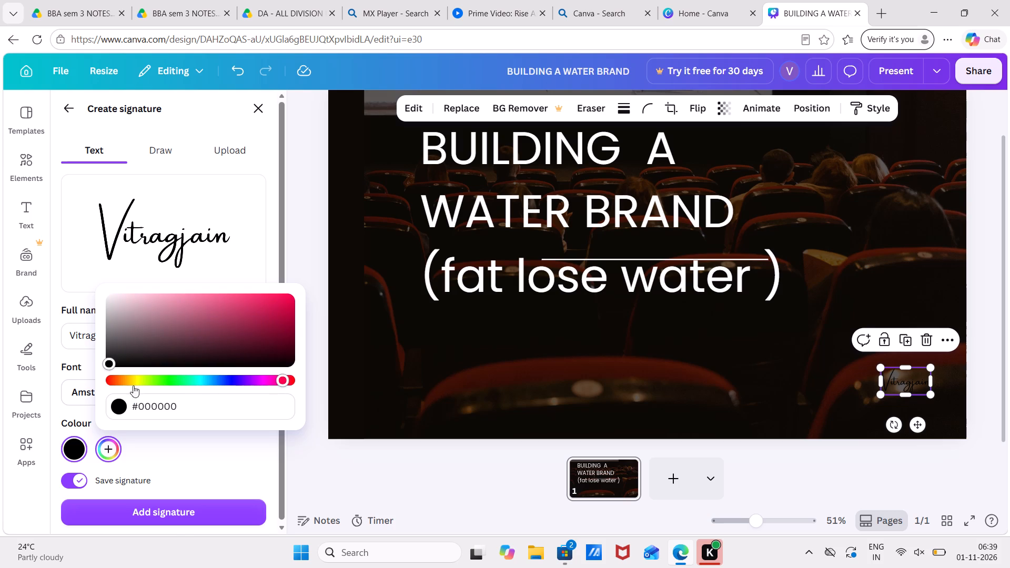
pyautogui.click(113, 381)
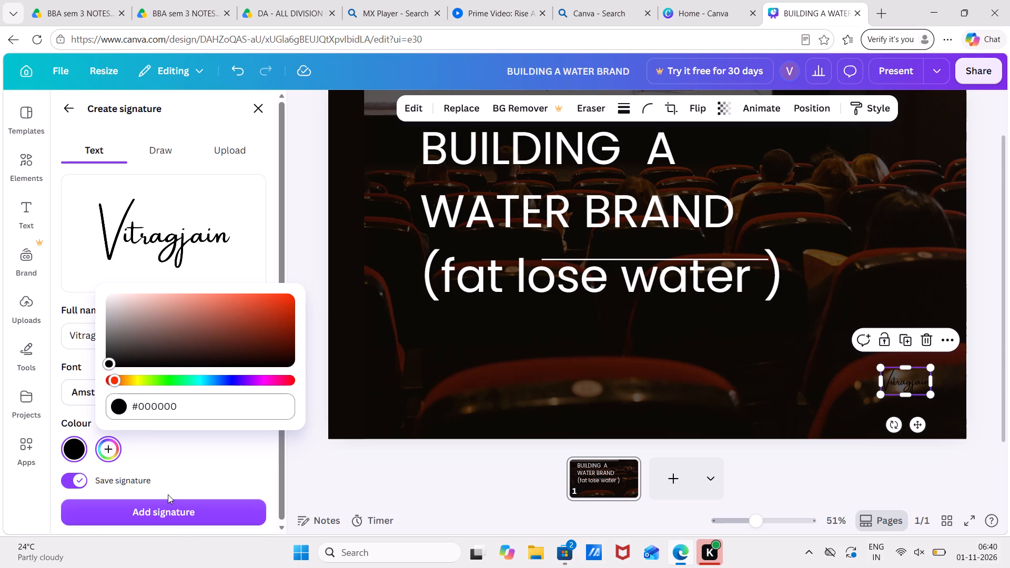
pyautogui.click(163, 510)
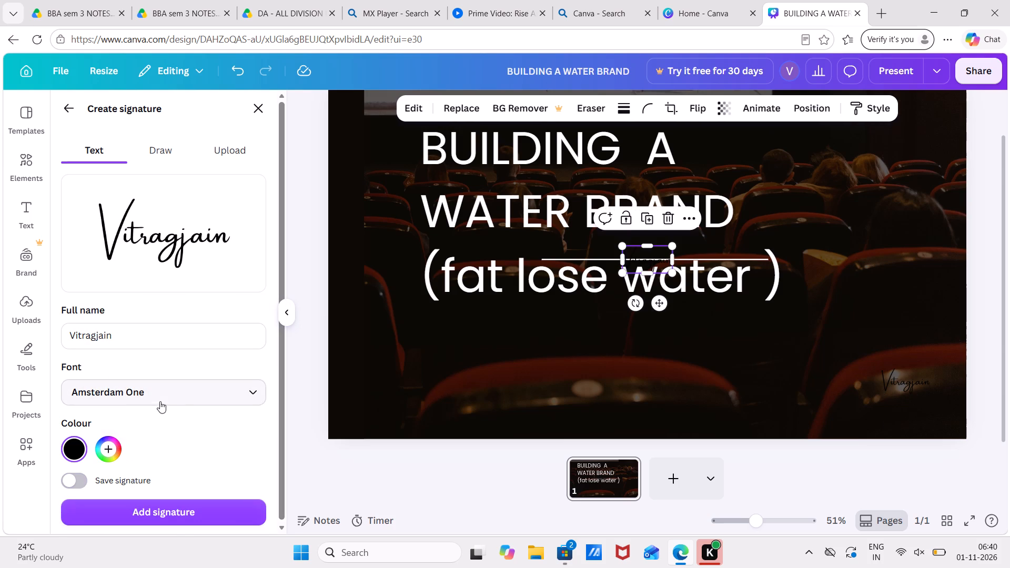
# Turn on saving for the signature.
pyautogui.click(75, 473)
# Recolour the signature red (#EE0000) and add it to the slide.
pyautogui.click(118, 443)
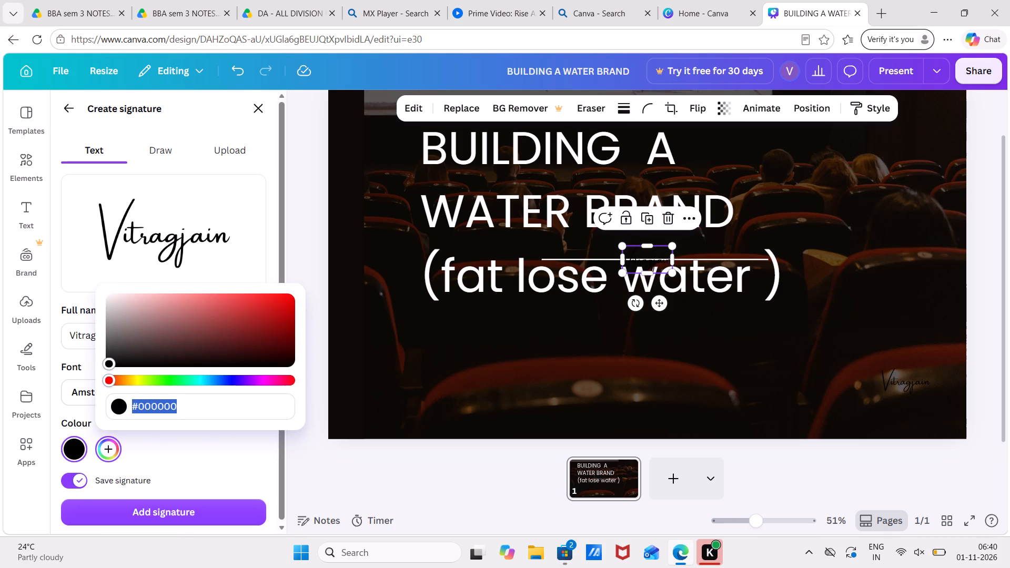
pyautogui.click(243, 404)
pyautogui.press('BackSpace')
pyautogui.press('BackSpace')
pyautogui.press('BackSpace')
pyautogui.press('BackSpace')
pyautogui.press('BackSpace')
pyautogui.press('BackSpace')
pyautogui.press('BackSpace')
pyautogui.press('BackSpace')
pyautogui.press('BackSpace')
pyautogui.press('BackSpace')
pyautogui.press('BackSpace')
pyautogui.press('BackSpace')
pyautogui.press('BackSpace')
pyautogui.press('BackSpace')
pyautogui.press('BackSpace')
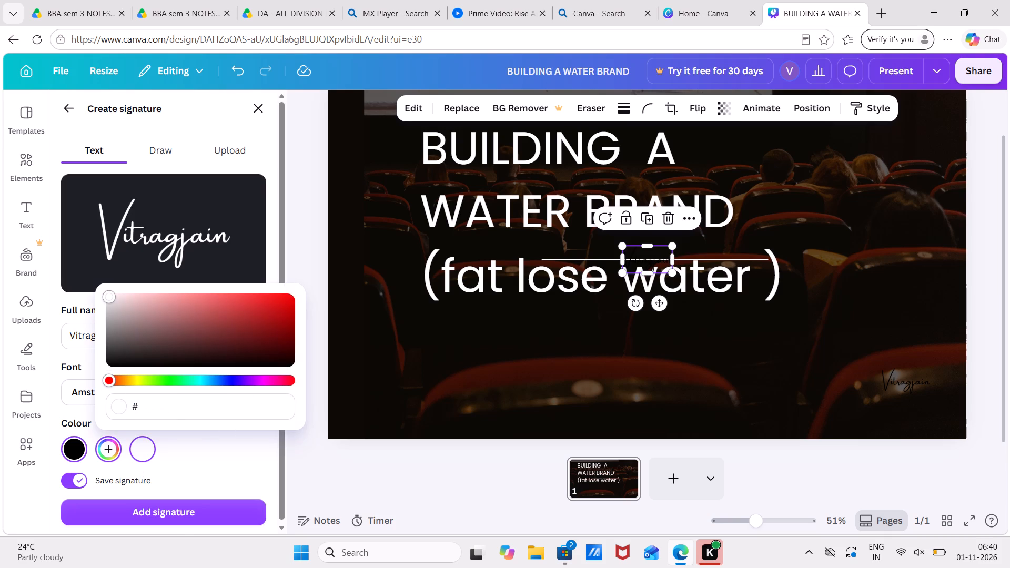
pyautogui.press('BackSpace')
pyautogui.press('BackSpace')
pyautogui.write('re')
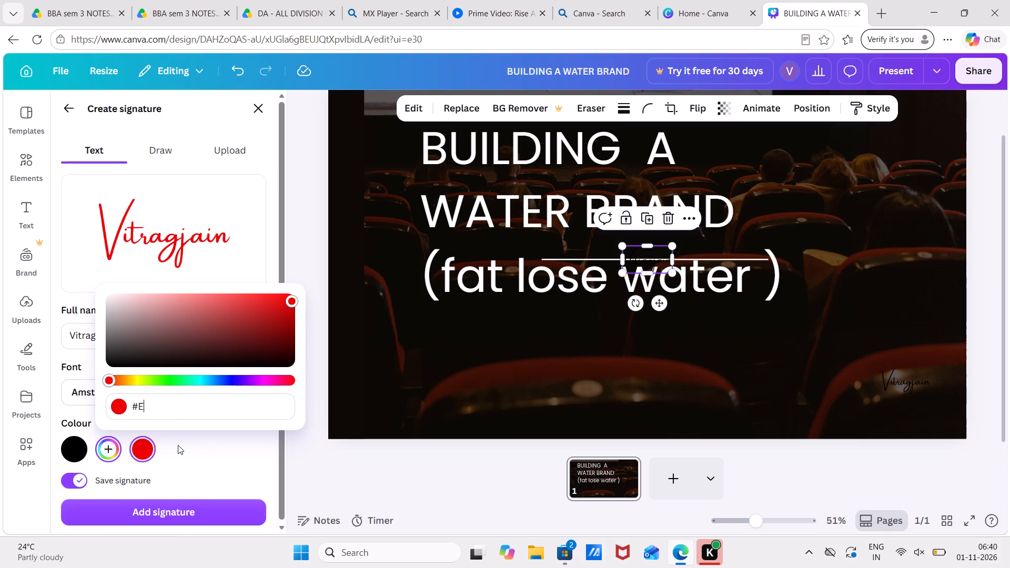
pyautogui.click(140, 444)
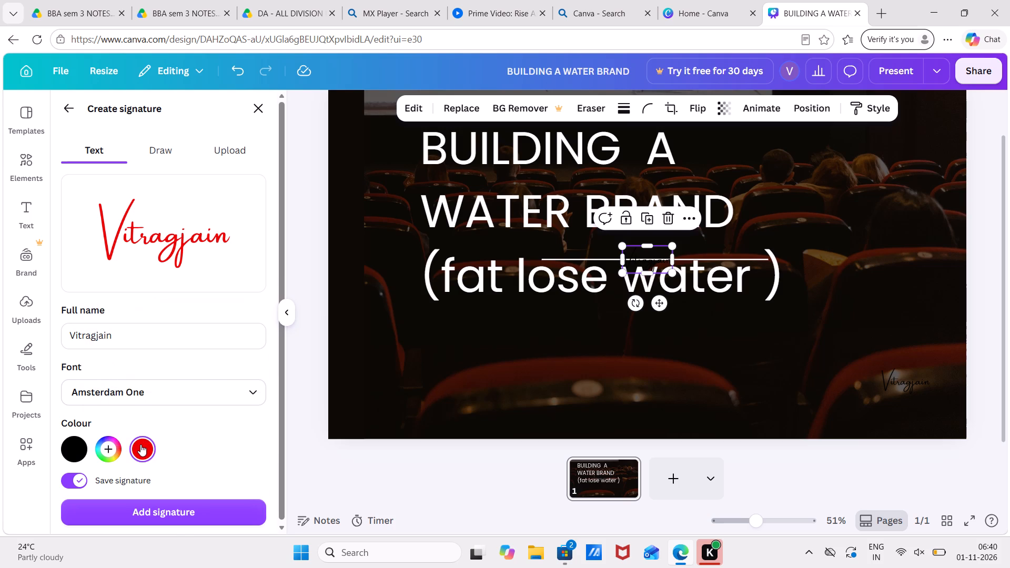
pyautogui.moveTo(140, 444); pyautogui.dragTo(193, 506)
pyautogui.click(193, 506)
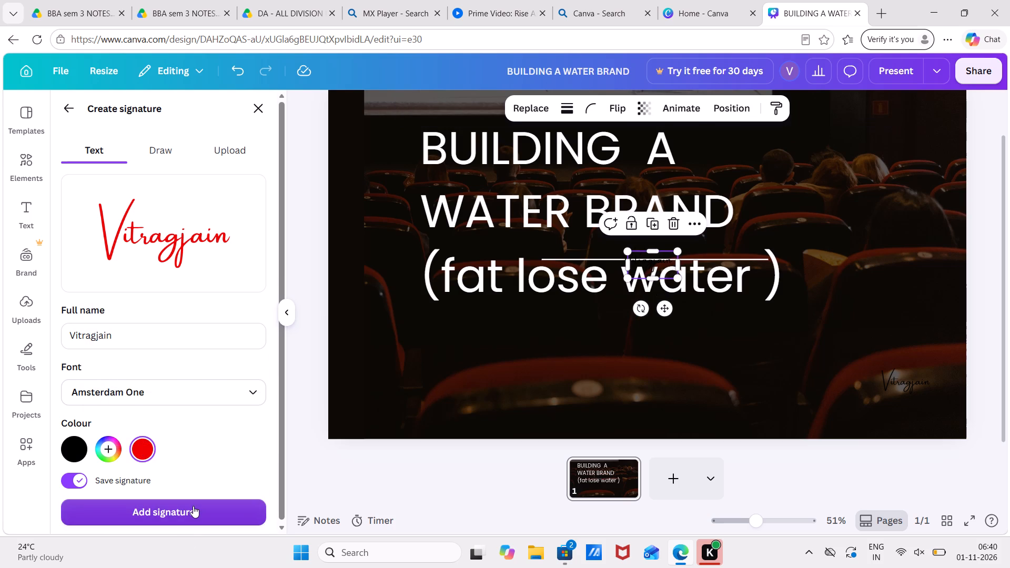
# Change the signature's custom colour to white (#FFFFFF).
pyautogui.click(108, 443)
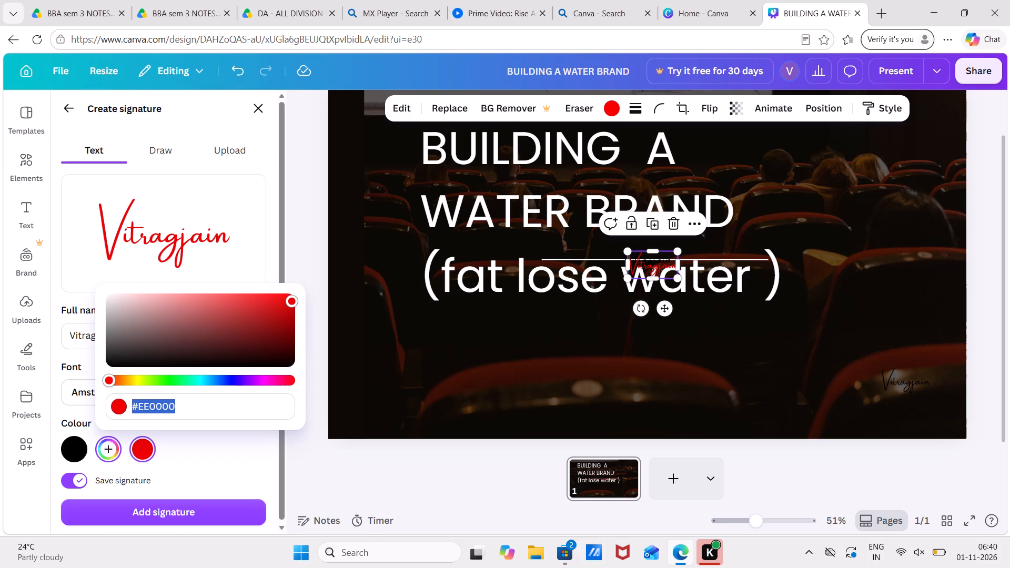
pyautogui.press('BackSpace')
pyautogui.press('BackSpace')
pyautogui.press('BackSpace')
pyautogui.press('BackSpace')
pyautogui.press('BackSpace')
pyautogui.press('BackSpace')
pyautogui.press('BackSpace')
pyautogui.press('BackSpace')
pyautogui.press('BackSpace')
pyautogui.press('BackSpace')
pyautogui.press('BackSpace')
pyautogui.press('BackSpace')
pyautogui.press('BackSpace')
pyautogui.press('BackSpace')
pyautogui.write('whi')
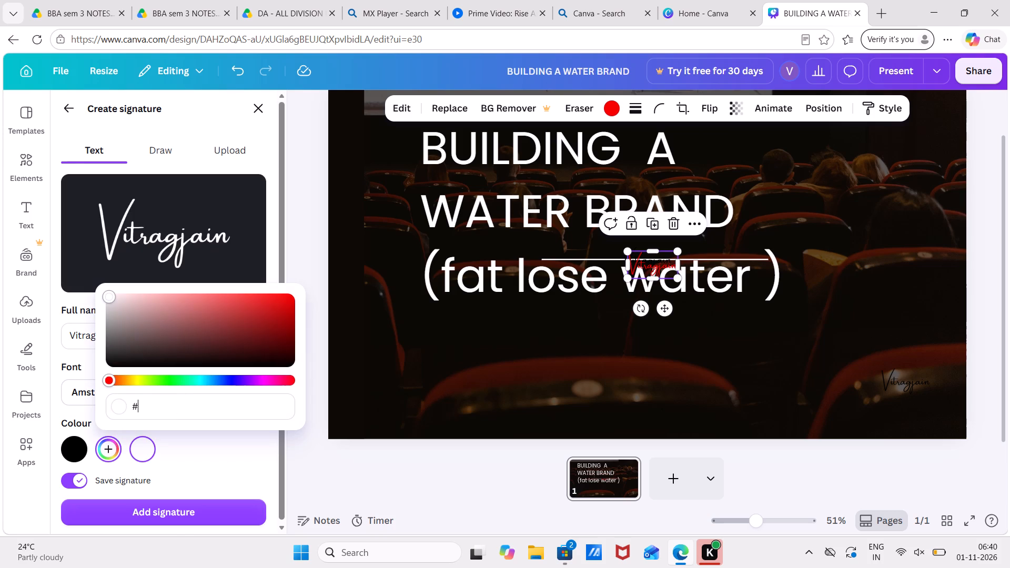
pyautogui.press('+')
pyautogui.press('BackSpace')
pyautogui.press('BackSpace')
pyautogui.press('BackSpace')
pyautogui.press('BackSpace')
pyautogui.press('BackSpace')
pyautogui.press('BackSpace')
pyautogui.press('BackSpace')
pyautogui.press('BackSpace')
pyautogui.press('w')
pyautogui.press('BackSpace')
pyautogui.press('BackSpace')
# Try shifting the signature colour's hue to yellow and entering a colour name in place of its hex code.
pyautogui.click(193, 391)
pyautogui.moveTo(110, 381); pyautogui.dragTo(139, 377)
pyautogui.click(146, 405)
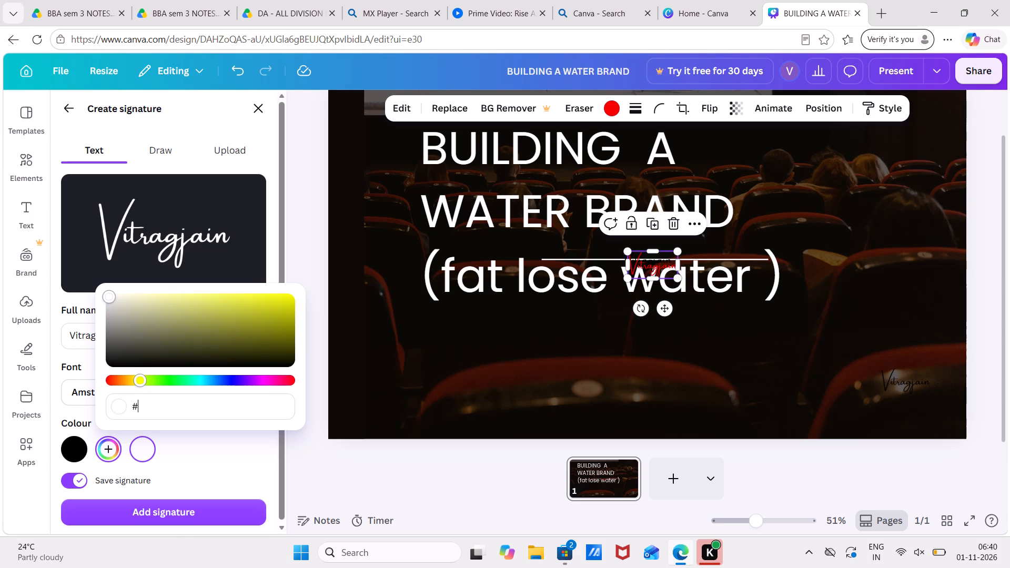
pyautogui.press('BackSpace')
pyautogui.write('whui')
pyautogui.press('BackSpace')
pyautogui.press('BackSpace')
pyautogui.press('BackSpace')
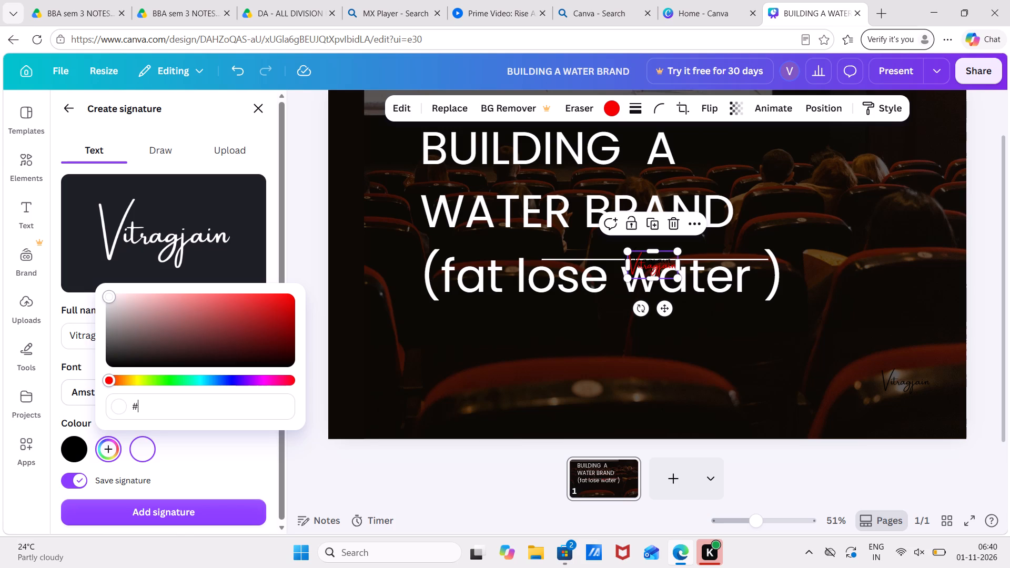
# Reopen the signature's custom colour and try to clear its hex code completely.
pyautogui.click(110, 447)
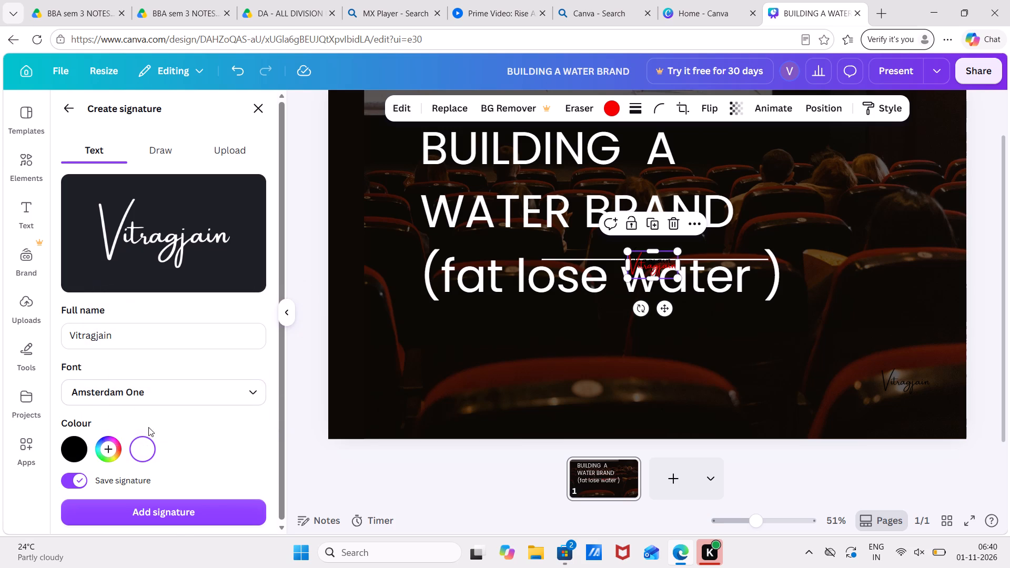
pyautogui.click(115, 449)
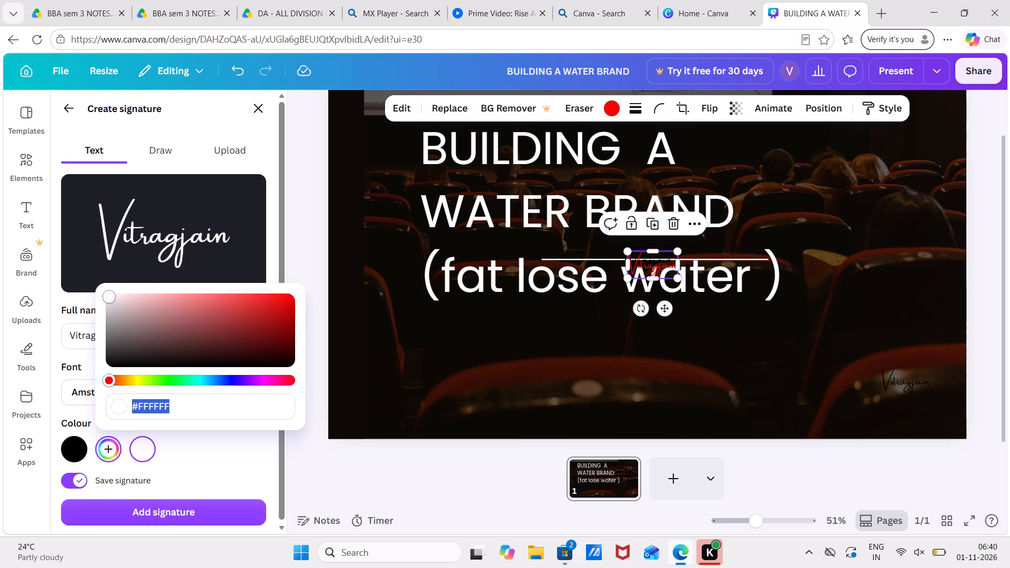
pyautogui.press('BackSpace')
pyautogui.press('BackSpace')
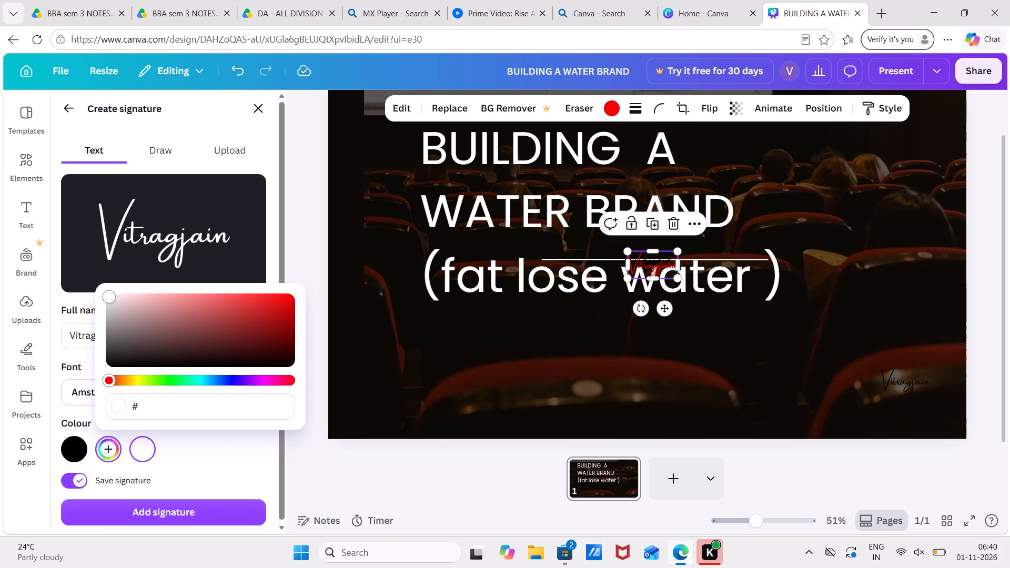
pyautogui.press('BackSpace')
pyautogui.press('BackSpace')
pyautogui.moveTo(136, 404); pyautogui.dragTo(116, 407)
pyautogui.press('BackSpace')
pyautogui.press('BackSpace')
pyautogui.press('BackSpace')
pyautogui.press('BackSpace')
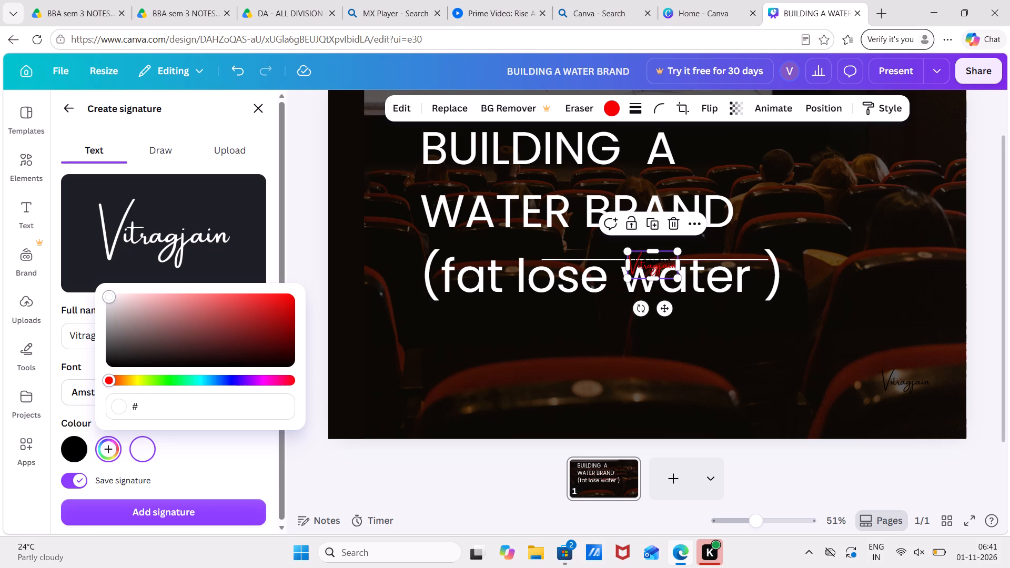
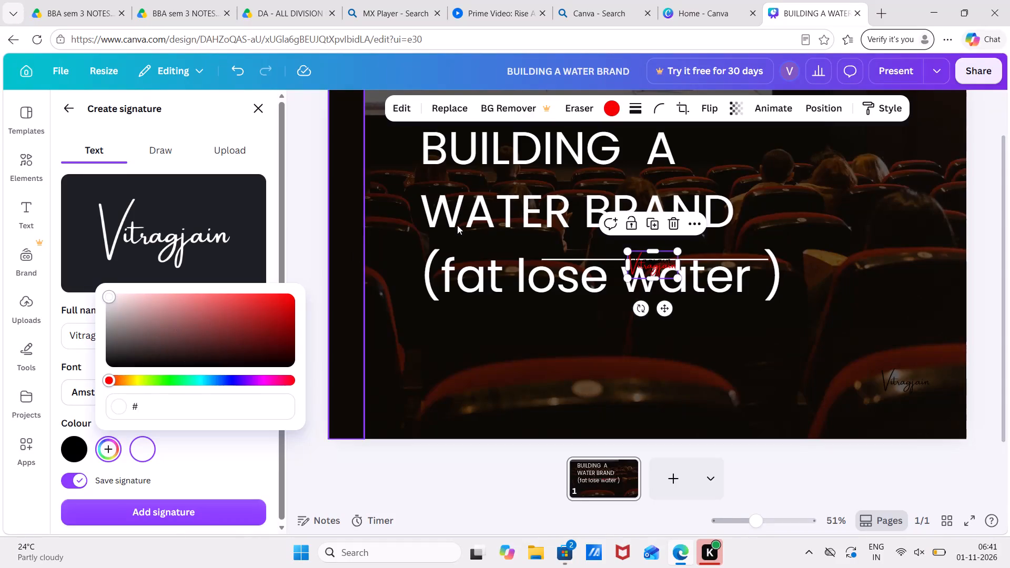
# Delete the black signature from the slide's lower-right corner.
pyautogui.click(924, 382)
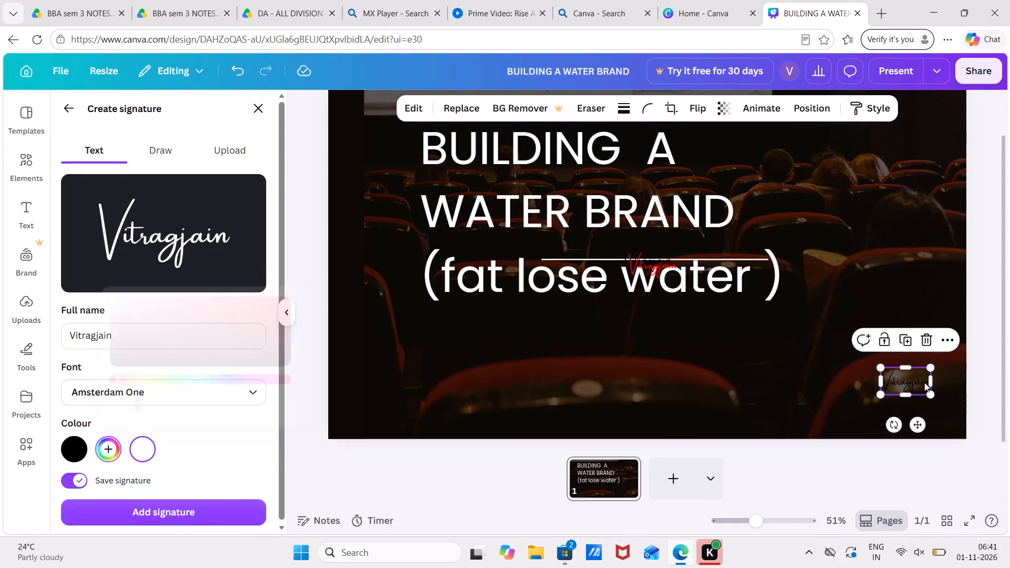
pyautogui.click(921, 349)
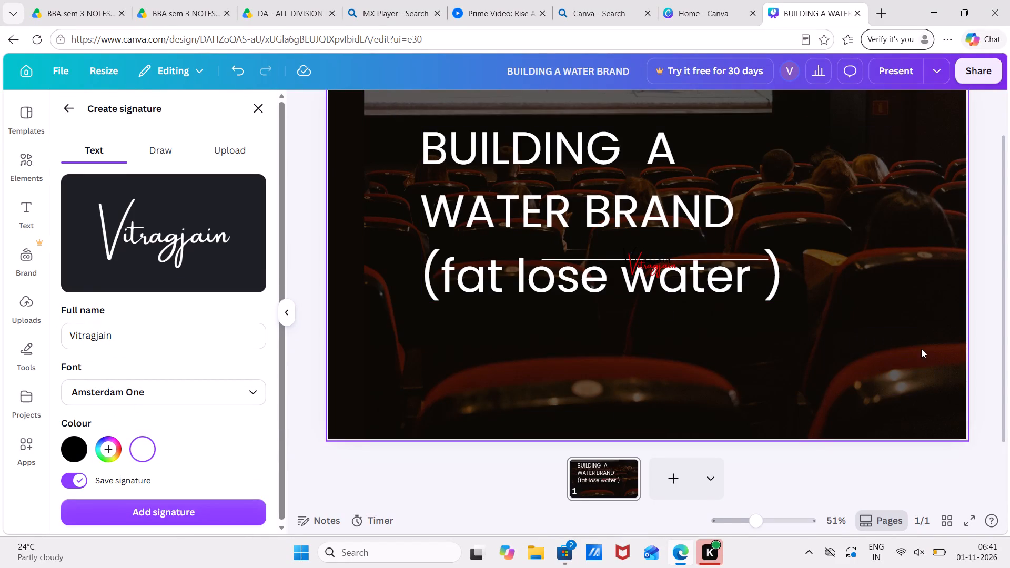
# Move the red signature from the title to the slide's lower-right corner.
pyautogui.moveTo(668, 266); pyautogui.dragTo(972, 372)
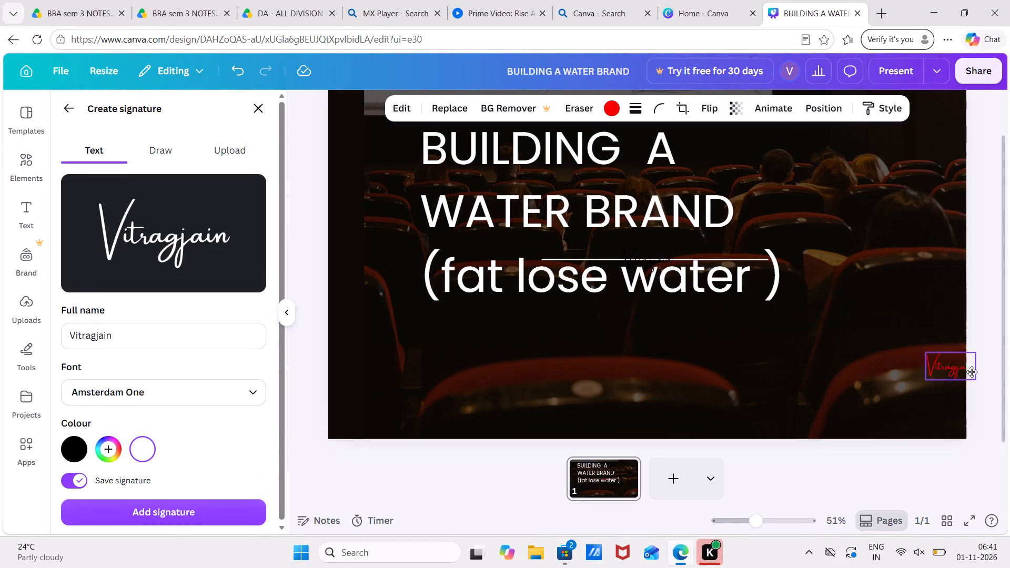
pyautogui.moveTo(972, 372); pyautogui.dragTo(928, 412)
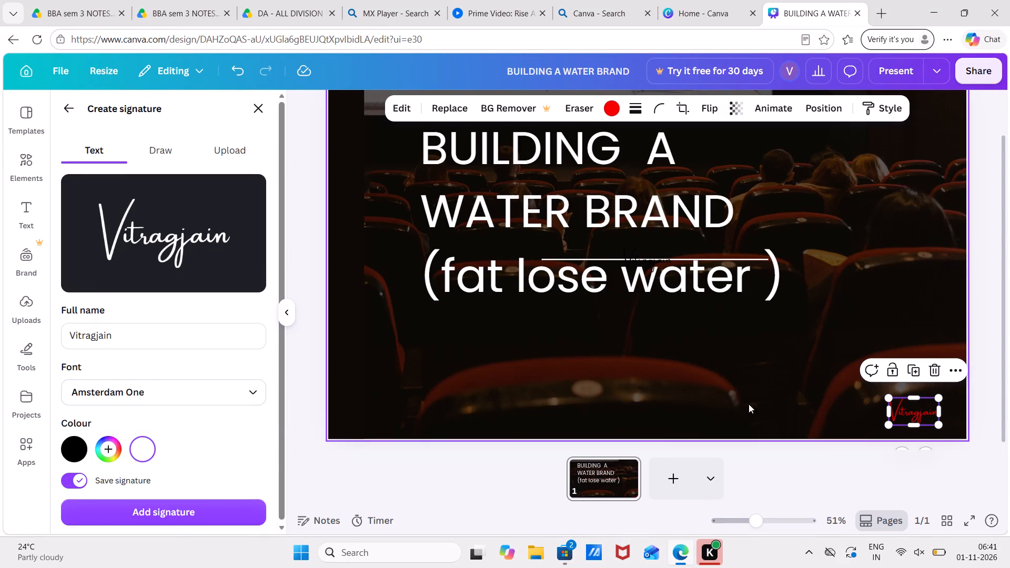
pyautogui.click(738, 403)
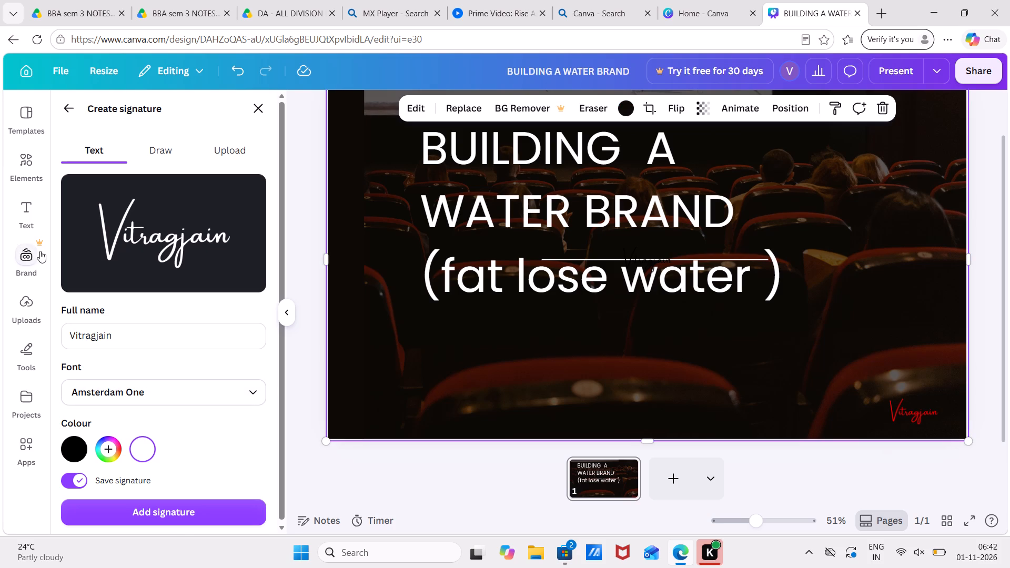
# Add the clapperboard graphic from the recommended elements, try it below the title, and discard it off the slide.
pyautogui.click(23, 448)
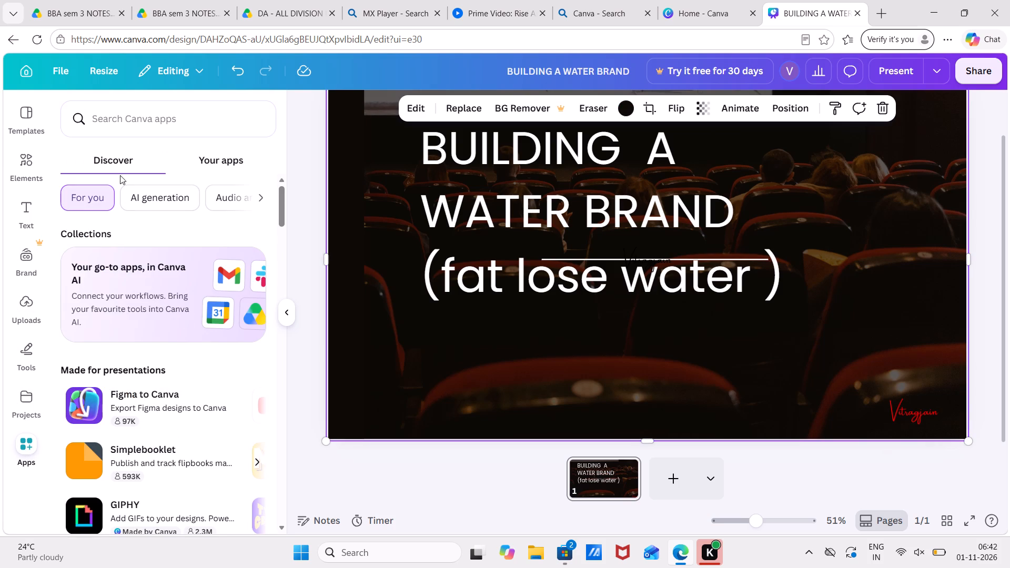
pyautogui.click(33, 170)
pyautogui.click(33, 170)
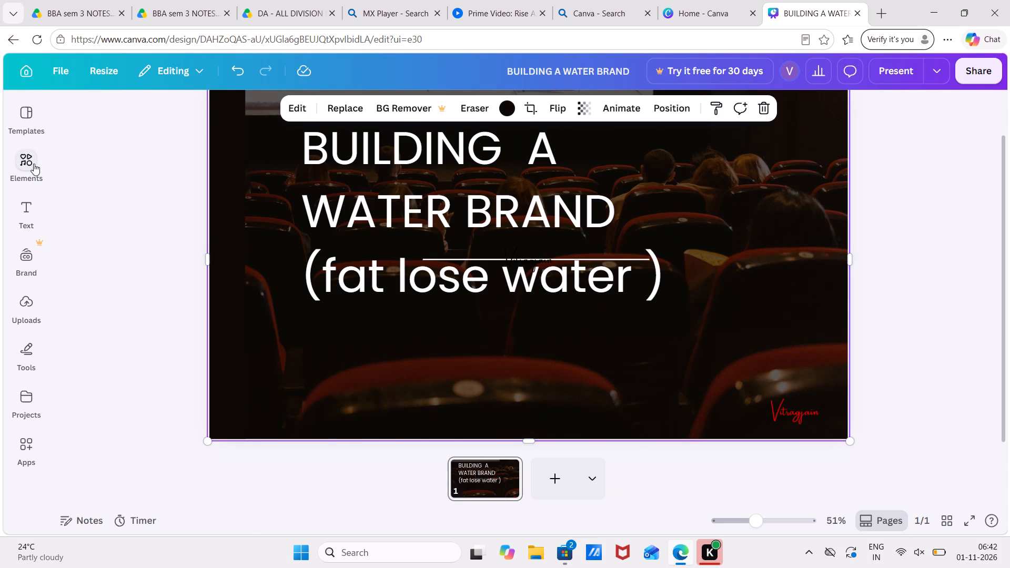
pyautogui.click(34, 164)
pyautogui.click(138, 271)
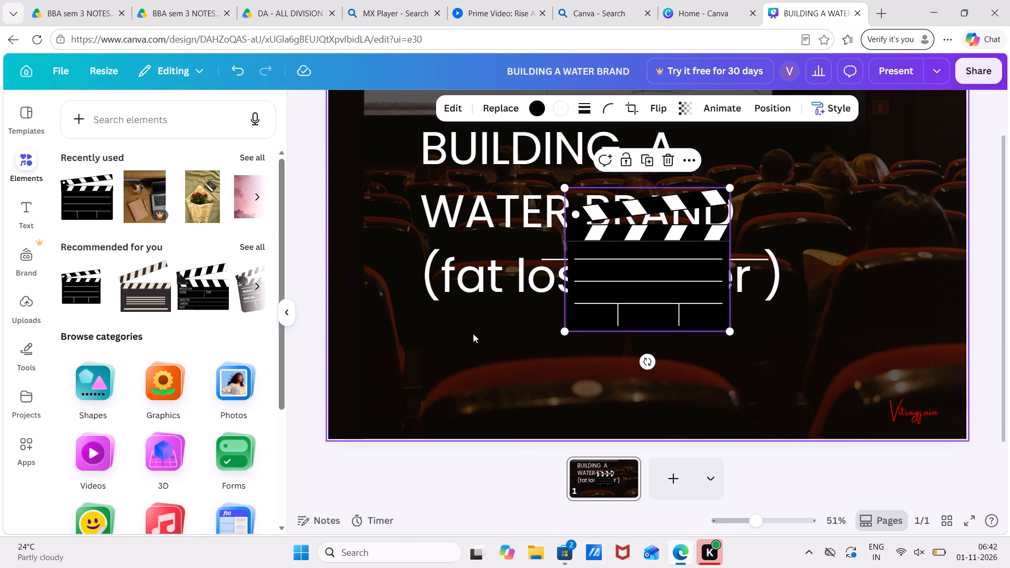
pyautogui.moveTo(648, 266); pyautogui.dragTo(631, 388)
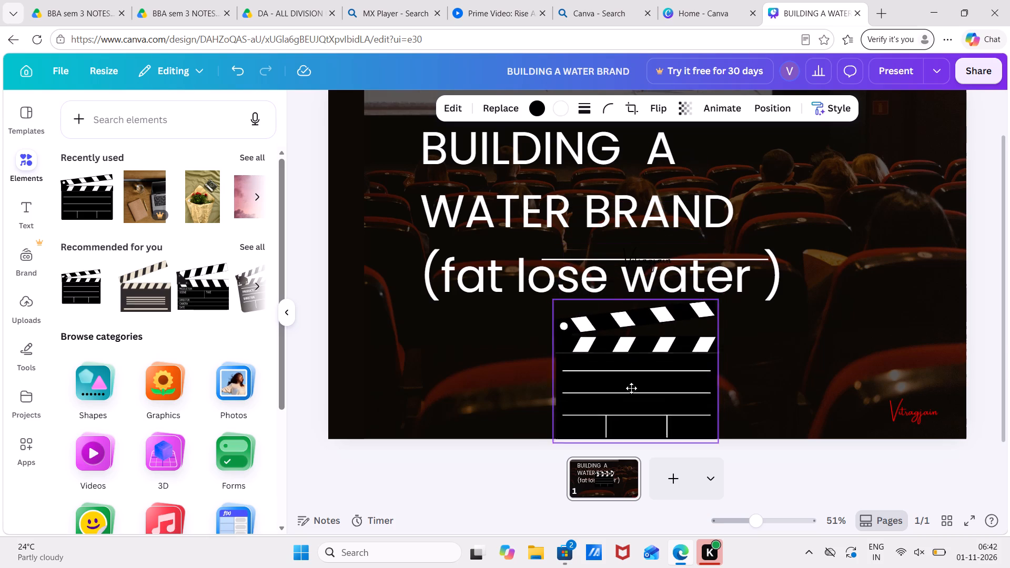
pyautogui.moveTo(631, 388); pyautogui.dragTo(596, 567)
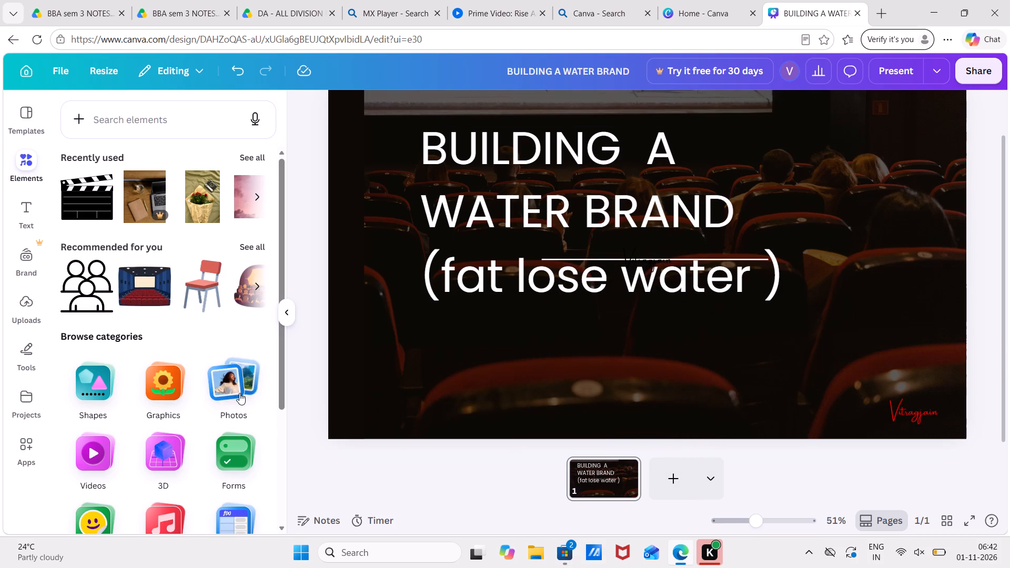
# Search the photo library for "water bottel".
pyautogui.click(239, 393)
pyautogui.click(171, 138)
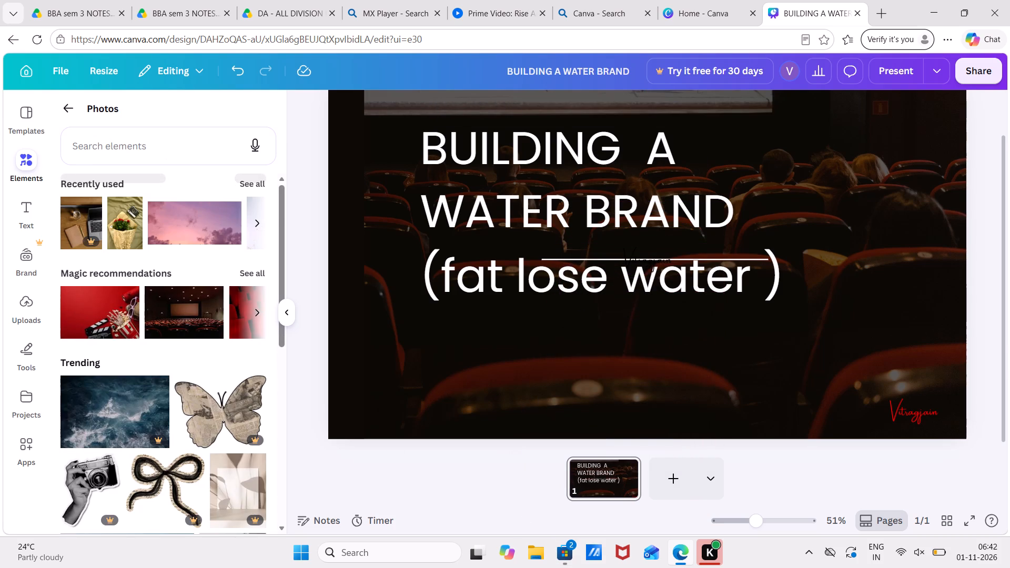
pyautogui.write('bottel')
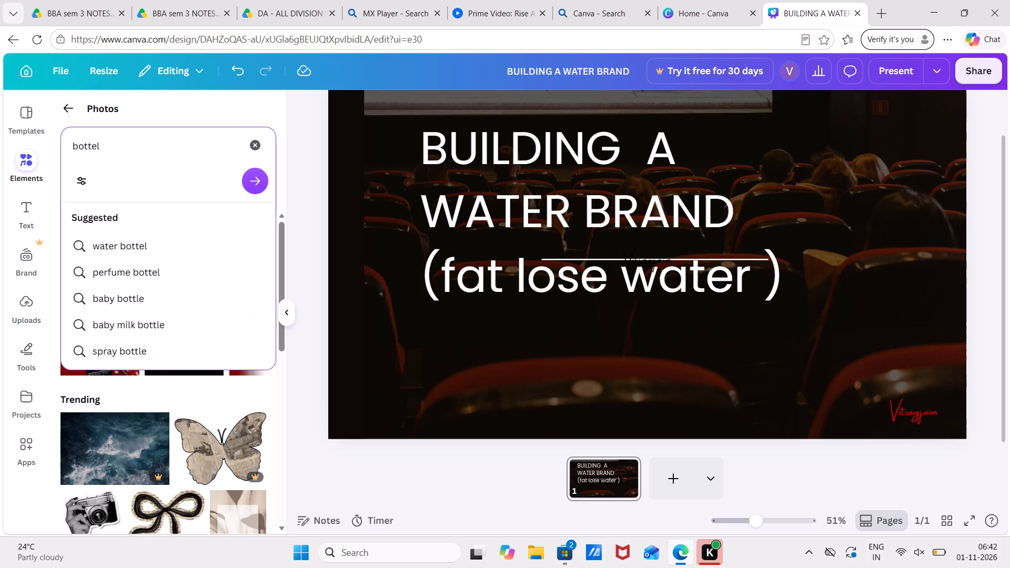
pyautogui.click(144, 246)
pyautogui.moveTo(144, 246); pyautogui.dragTo(244, 193)
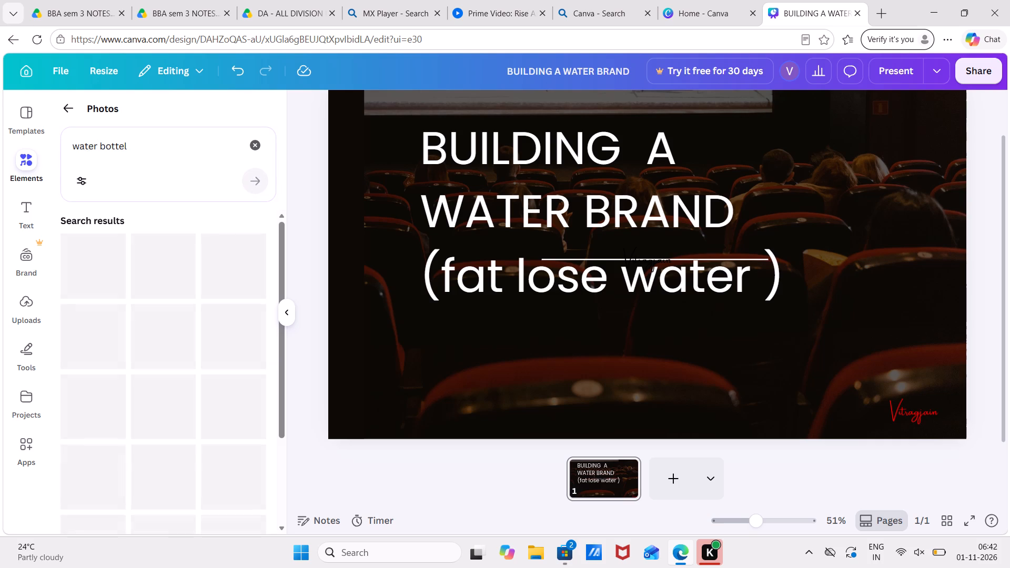
pyautogui.moveTo(244, 193); pyautogui.dragTo(102, 218)
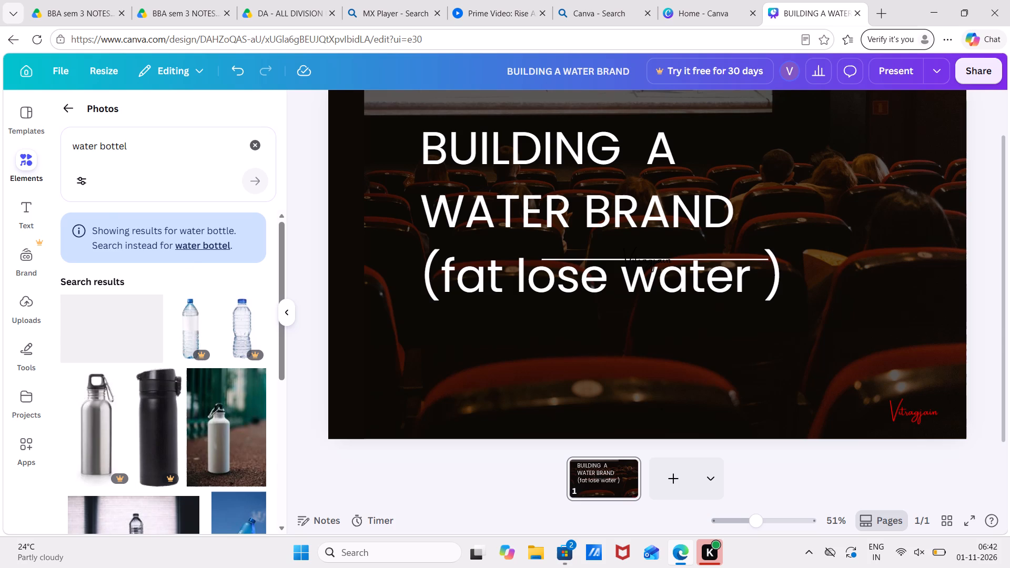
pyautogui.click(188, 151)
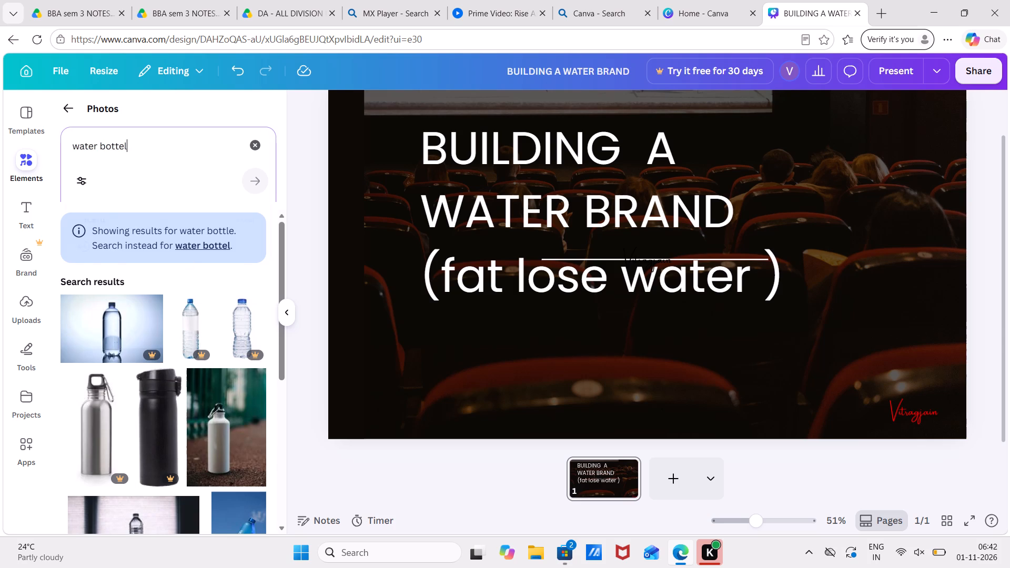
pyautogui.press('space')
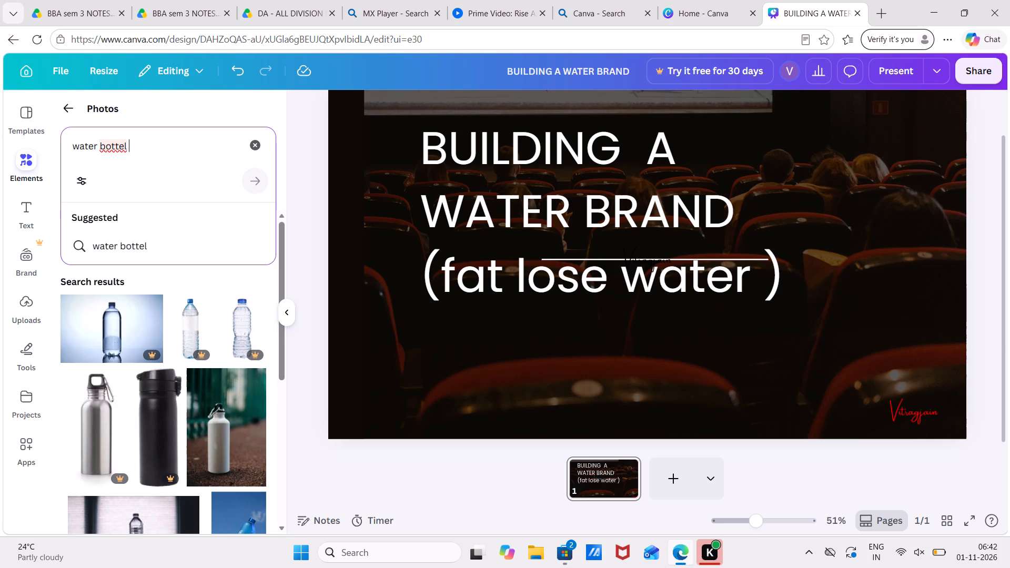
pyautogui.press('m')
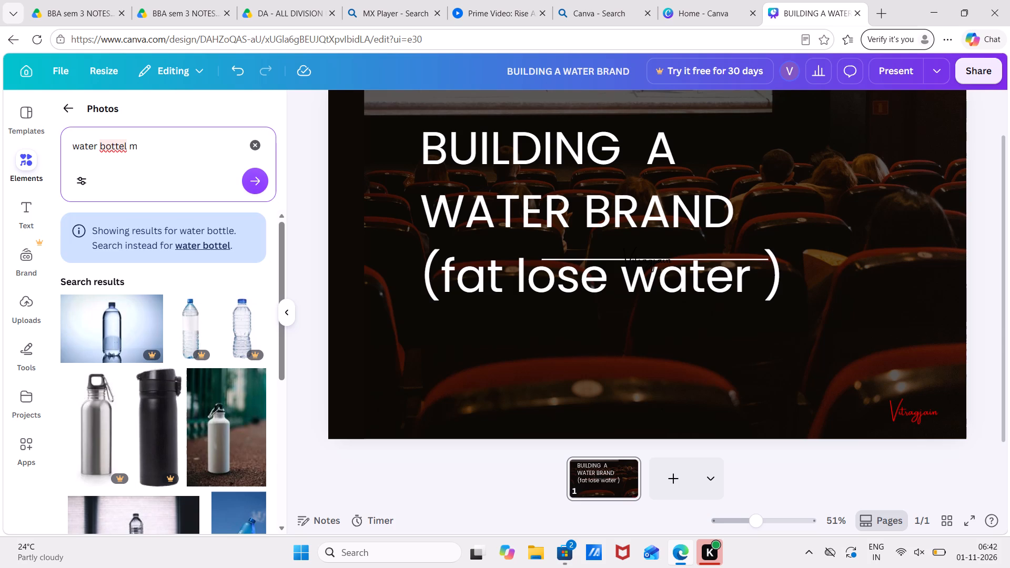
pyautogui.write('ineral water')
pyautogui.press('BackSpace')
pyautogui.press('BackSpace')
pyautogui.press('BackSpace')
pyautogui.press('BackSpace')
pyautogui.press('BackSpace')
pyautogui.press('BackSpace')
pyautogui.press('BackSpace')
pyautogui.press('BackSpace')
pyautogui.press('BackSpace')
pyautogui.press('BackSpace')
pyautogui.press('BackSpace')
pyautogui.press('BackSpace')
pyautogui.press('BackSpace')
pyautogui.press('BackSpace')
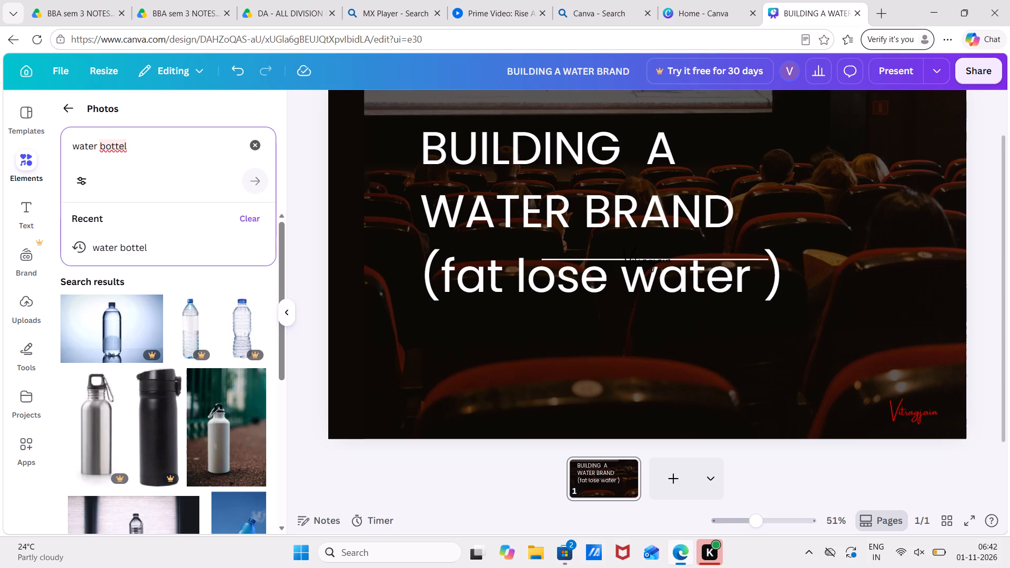
# Refine the photo search to "water bottel fat lose".
pyautogui.press('space')
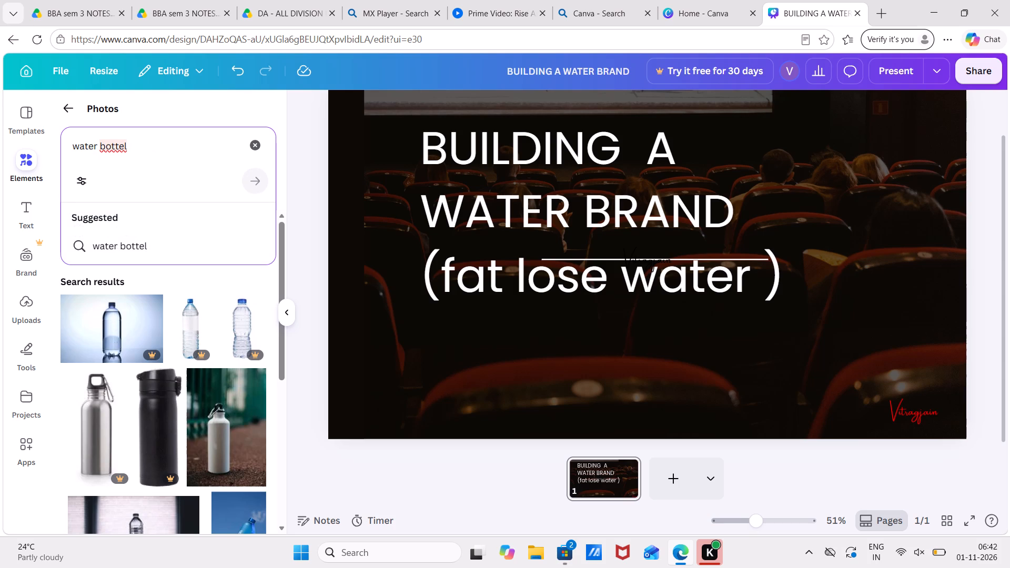
pyautogui.write('fat lose')
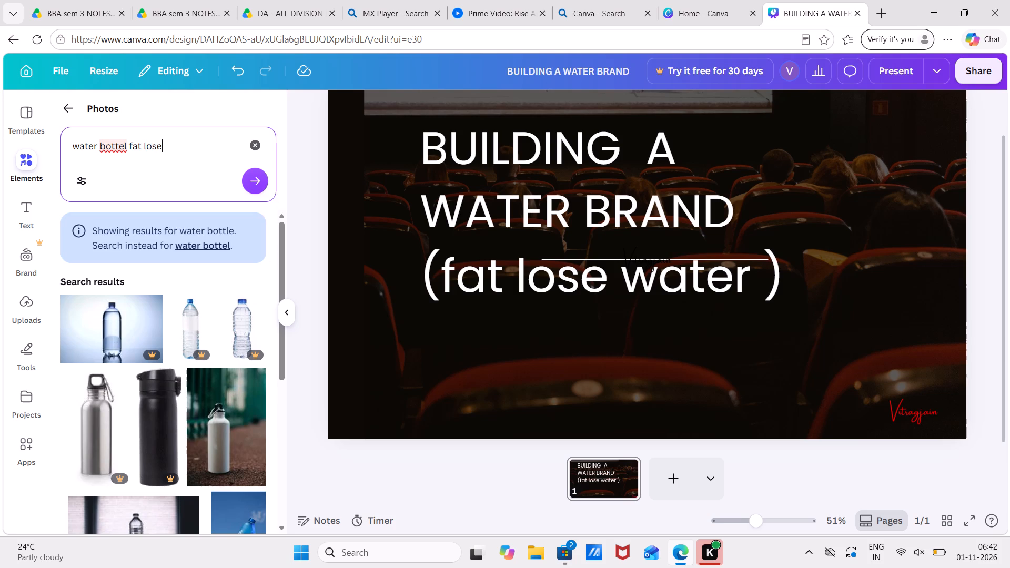
pyautogui.press('space')
pyautogui.click(251, 175)
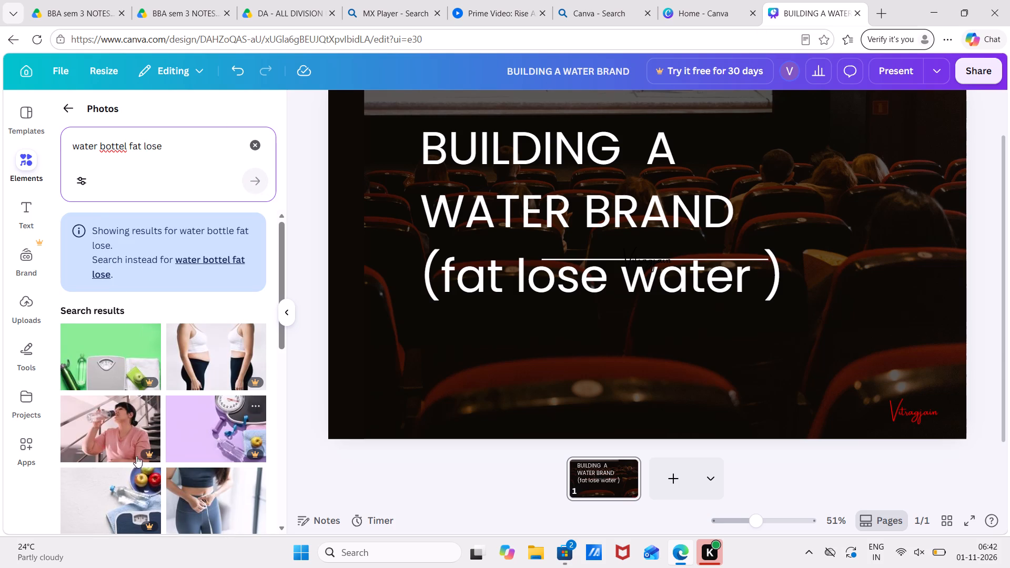
# Add the photo of a water bottle, apples and a blue weighing scale from the results to the slide.
pyautogui.press('Down')
pyautogui.press('Down')
pyautogui.press('Down')
pyautogui.press('Down')
pyautogui.press('Down')
pyautogui.press('Down')
pyautogui.click(283, 336)
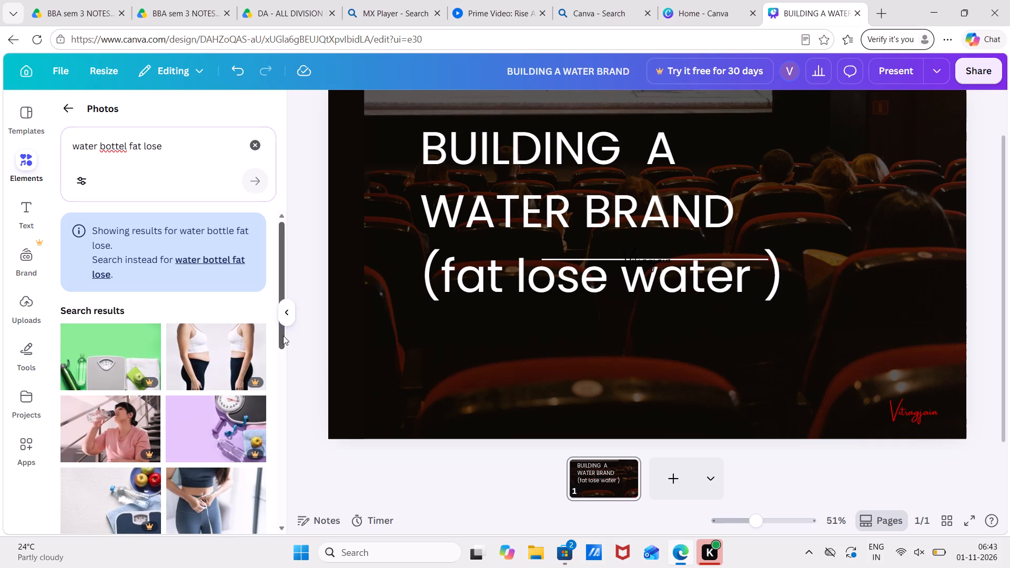
pyautogui.moveTo(283, 336); pyautogui.dragTo(282, 376)
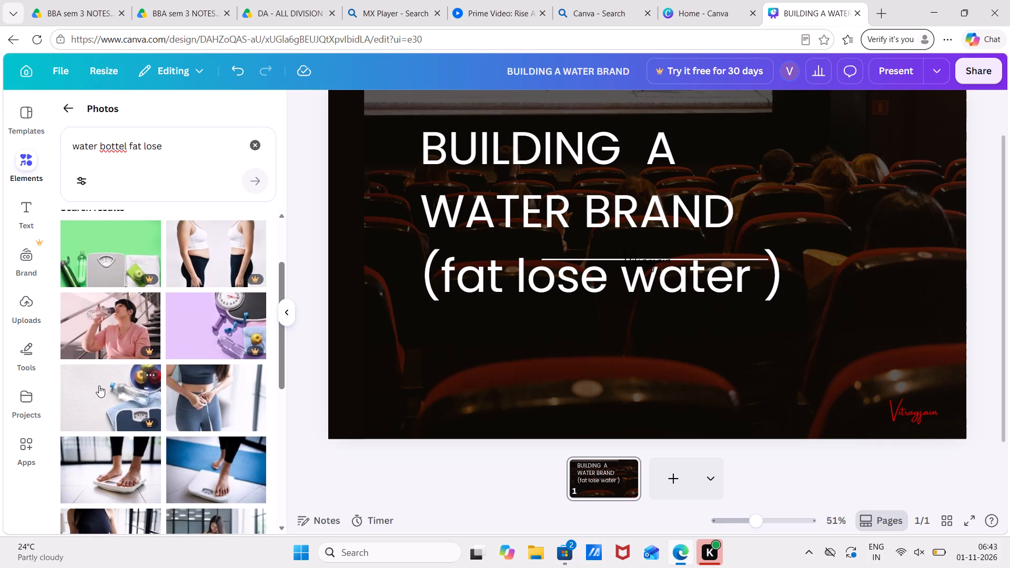
pyautogui.click(102, 387)
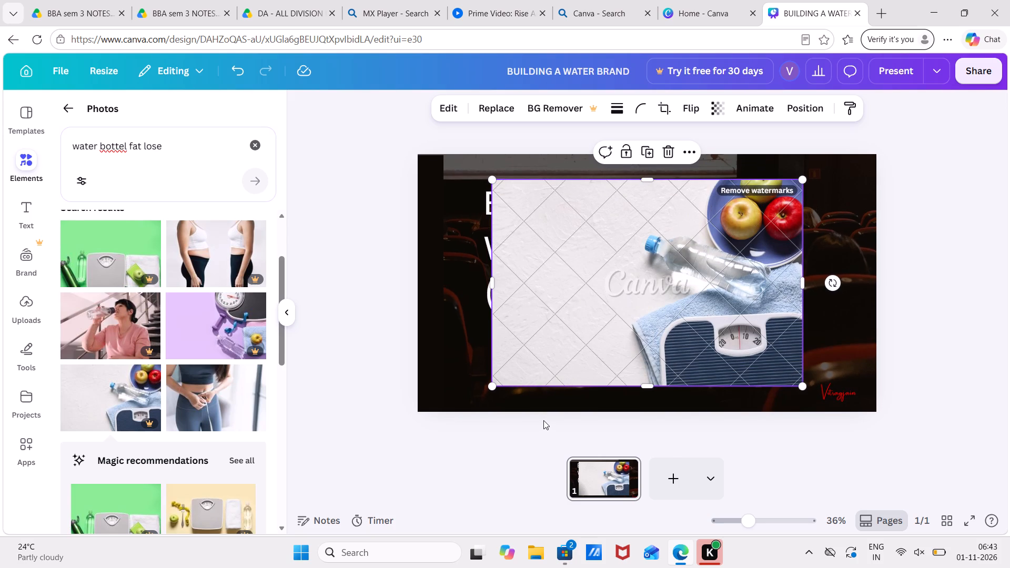
# Shrink the water bottle photo to about a third of its width and place it at the slide's lower left, below the title.
pyautogui.moveTo(799, 179); pyautogui.dragTo(618, 346)
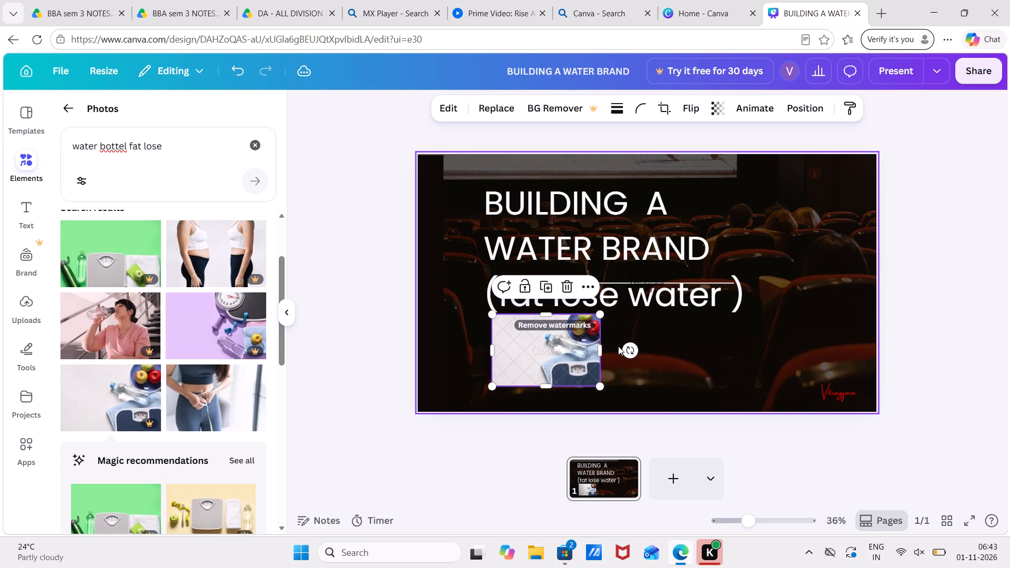
pyautogui.moveTo(558, 370); pyautogui.dragTo(511, 390)
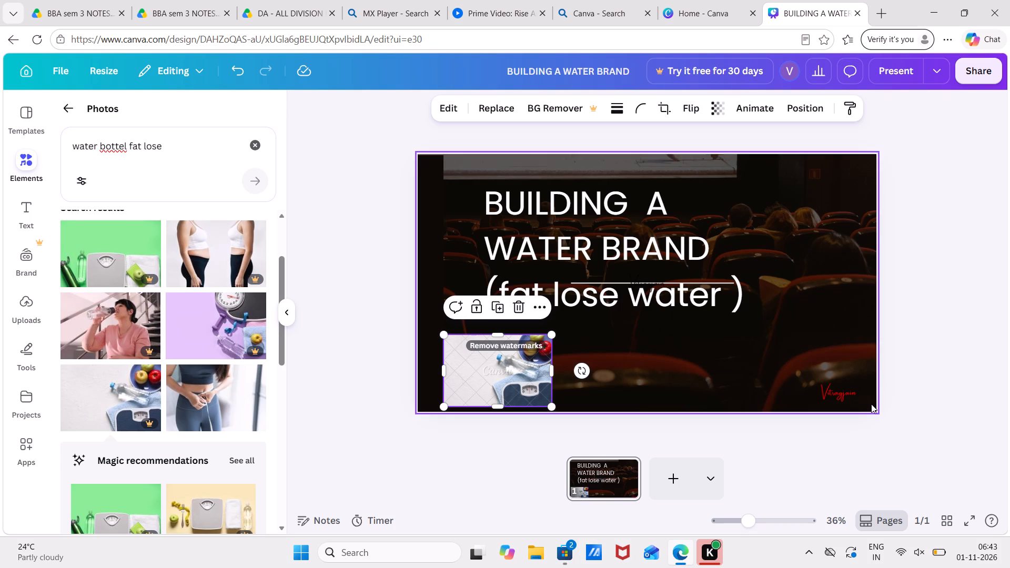
pyautogui.moveTo(872, 405); pyautogui.dragTo(875, 430)
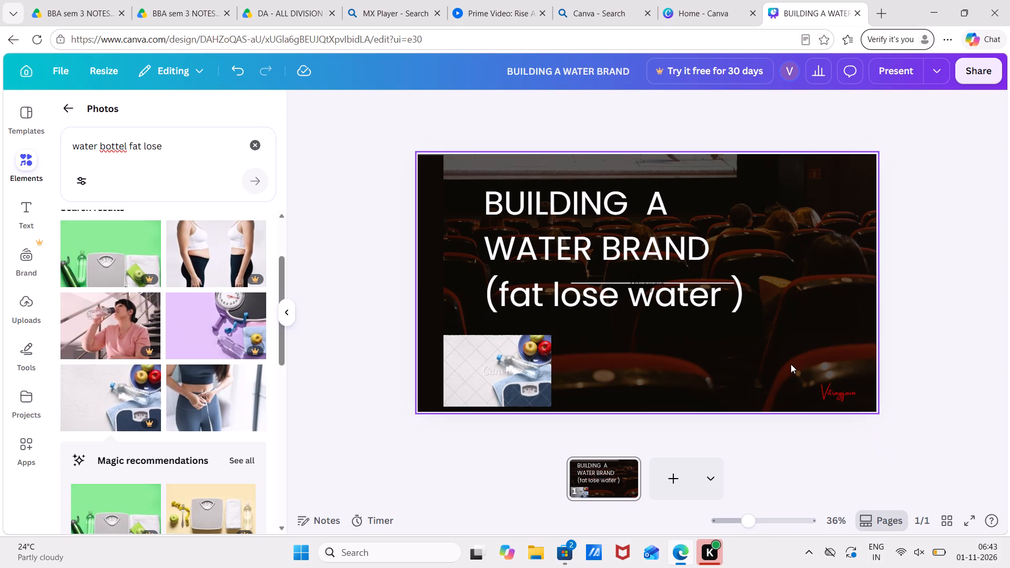
# Crop the cinema background photo by enlarging it from its lower-right corner within the slide frame.
pyautogui.doubleClick(791, 364)
pyautogui.moveTo(883, 426); pyautogui.dragTo(898, 450)
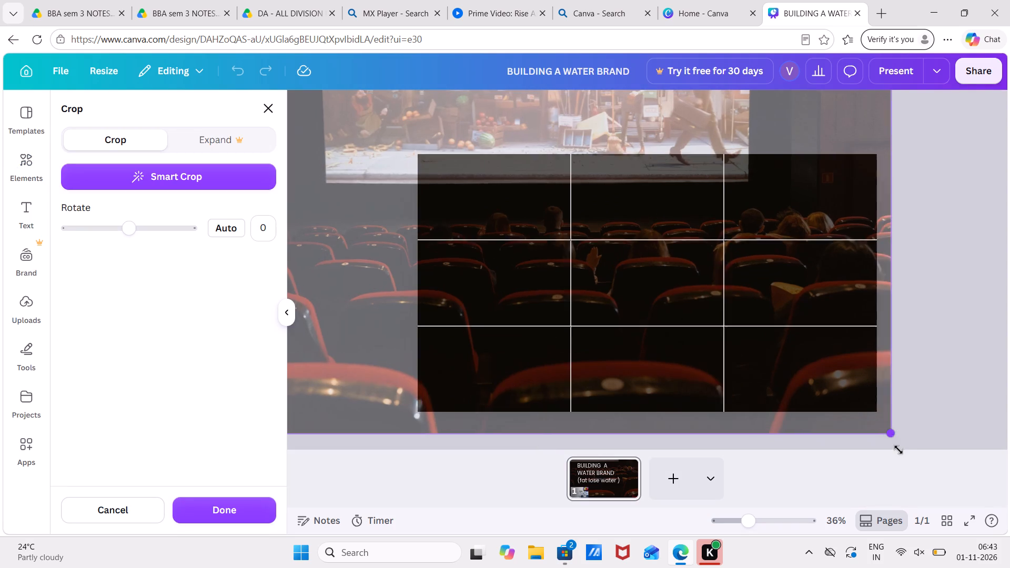
pyautogui.moveTo(898, 450); pyautogui.dragTo(942, 489)
pyautogui.doubleClick(377, 321)
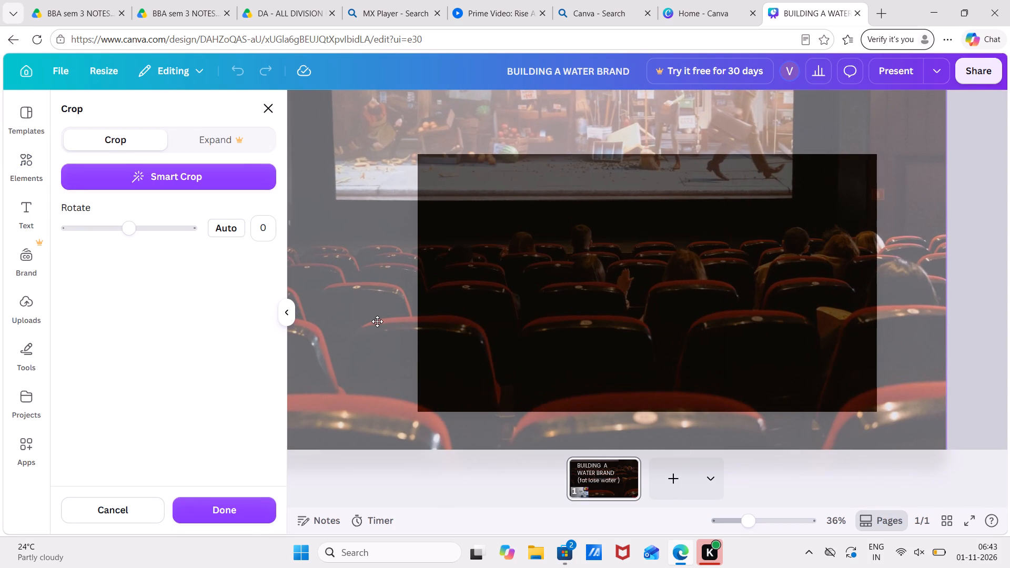
pyautogui.doubleClick(377, 321)
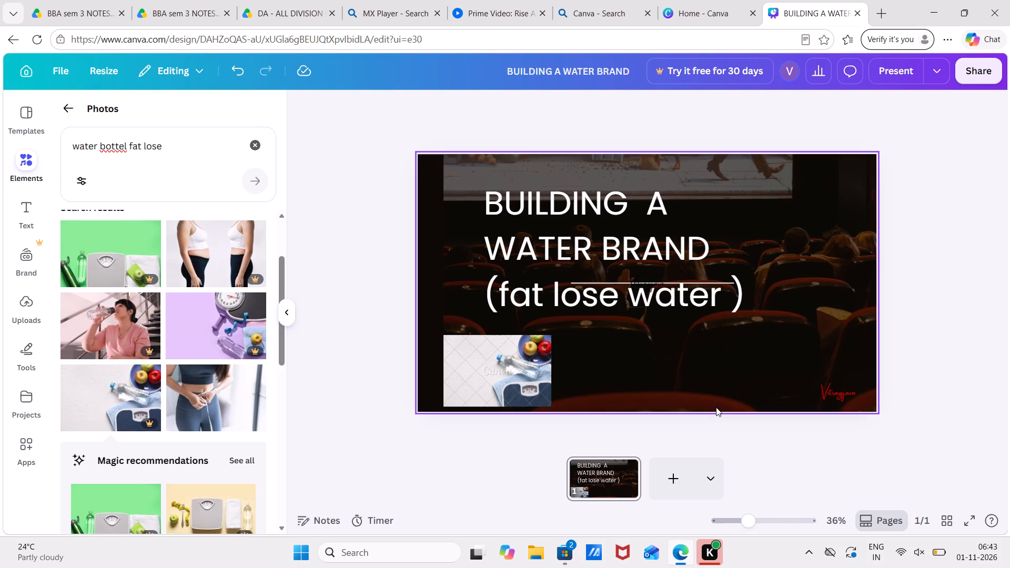
# Stretch the cinema photo from its lower-right corner so that it extends beyond the slide's right and bottom edges.
pyautogui.moveTo(715, 407); pyautogui.dragTo(704, 393)
pyautogui.moveTo(874, 407); pyautogui.dragTo(905, 465)
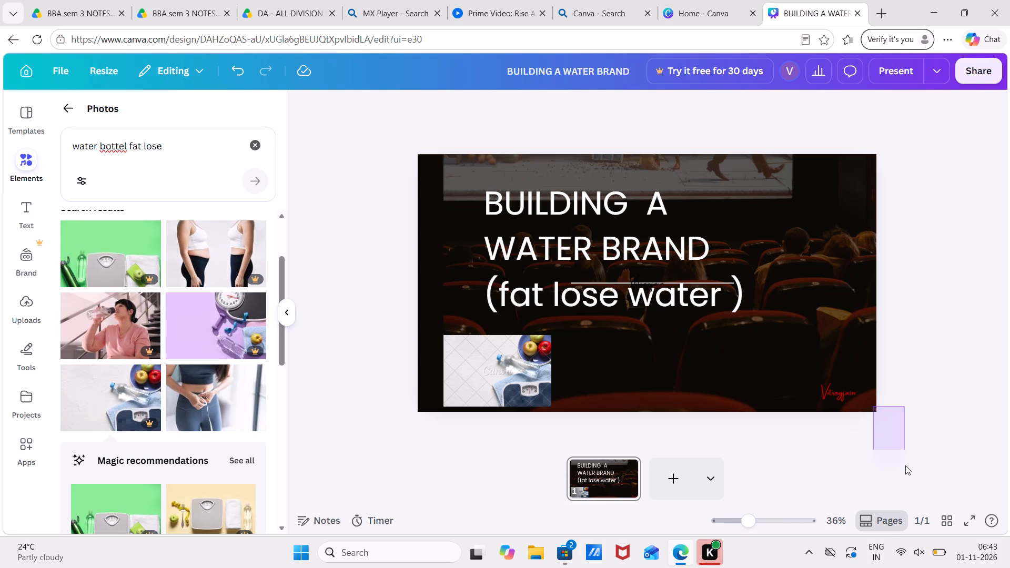
pyautogui.moveTo(905, 465); pyautogui.dragTo(868, 397)
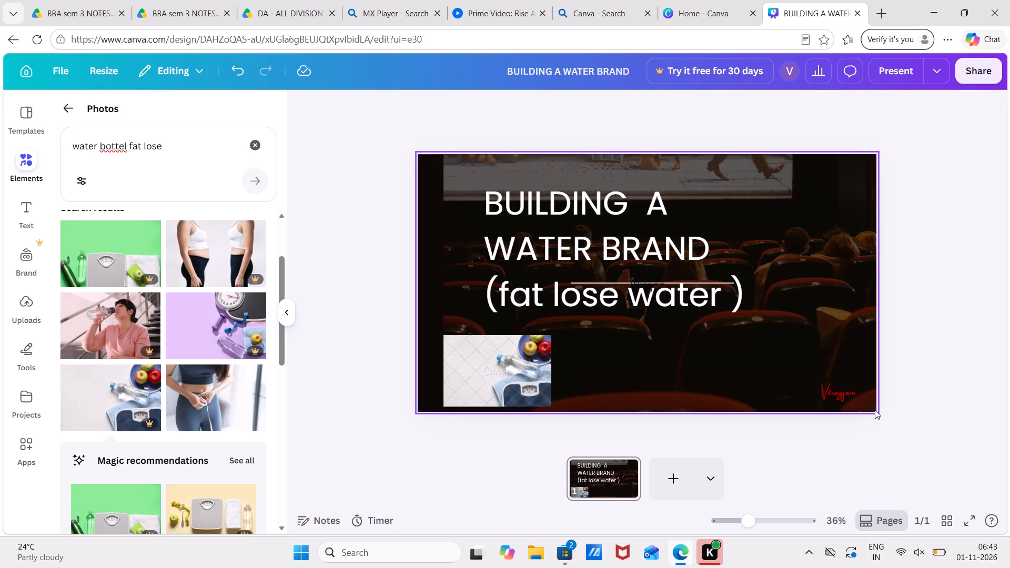
pyautogui.moveTo(874, 409); pyautogui.dragTo(860, 403)
pyautogui.doubleClick(874, 402)
pyautogui.moveTo(882, 413); pyautogui.dragTo(909, 437)
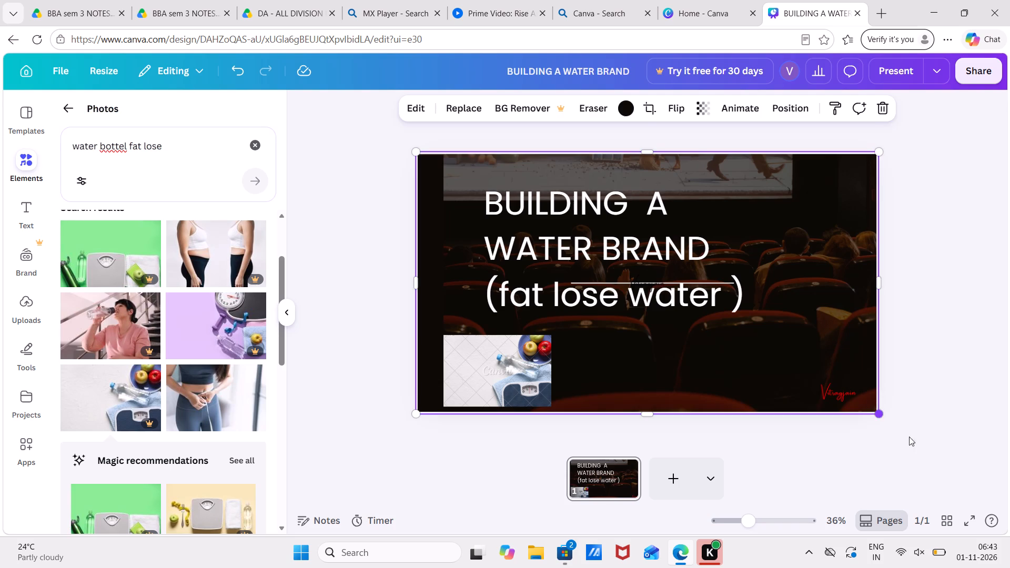
pyautogui.moveTo(909, 437); pyautogui.dragTo(941, 472)
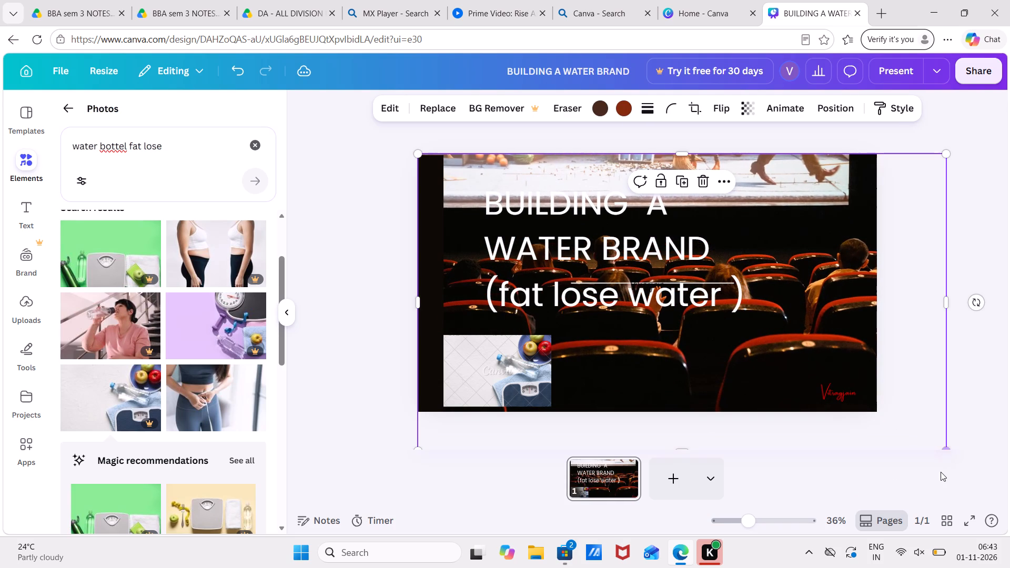
pyautogui.click(881, 409)
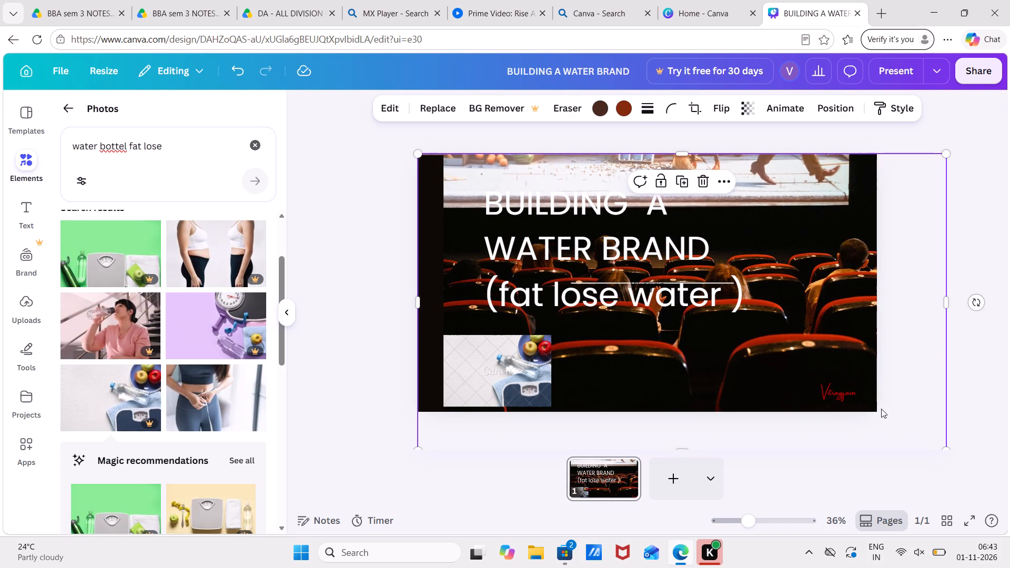
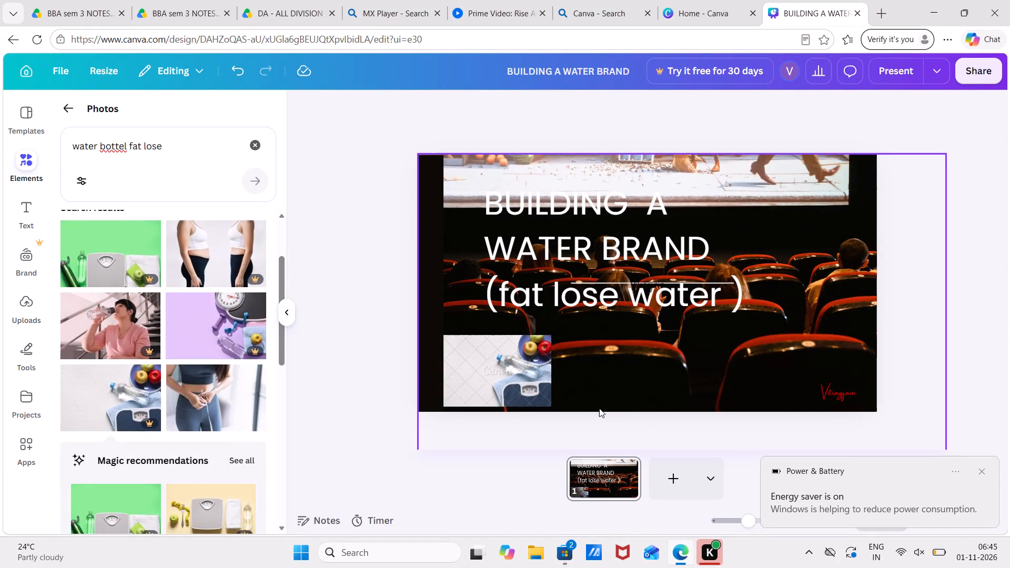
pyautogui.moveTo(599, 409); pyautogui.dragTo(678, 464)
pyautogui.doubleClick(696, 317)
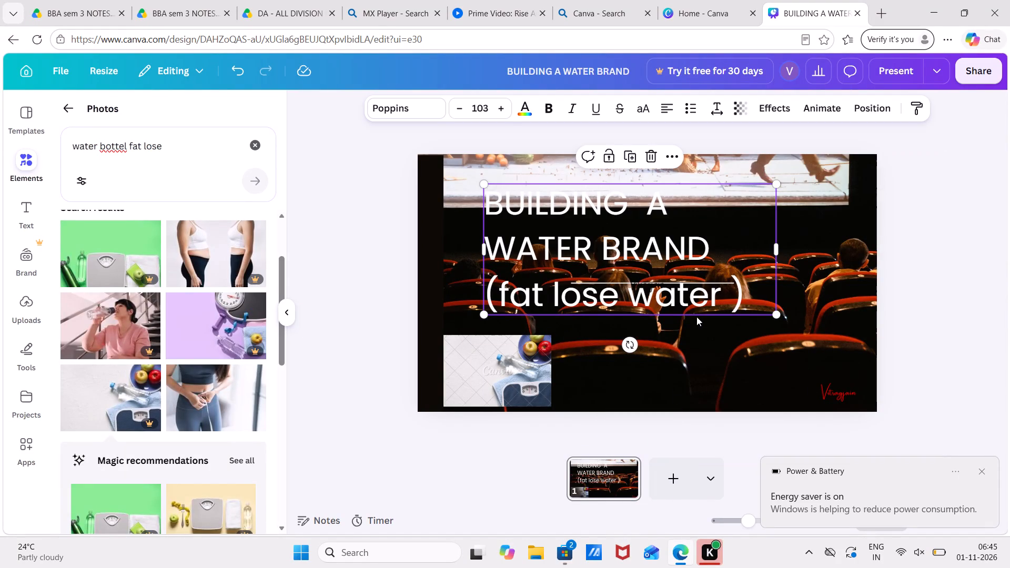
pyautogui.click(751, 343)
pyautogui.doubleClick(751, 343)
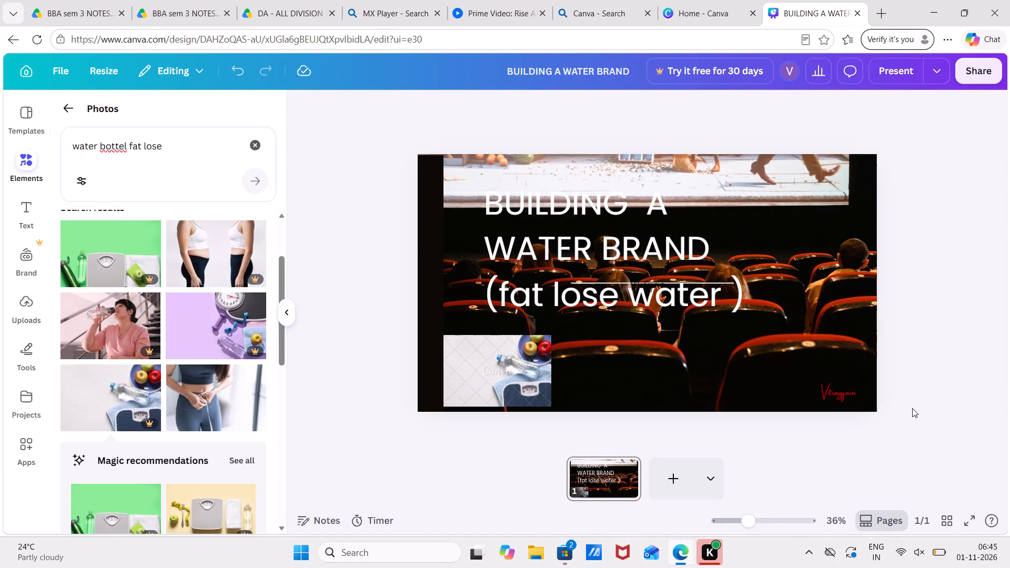
# Open the cinema background photo for cropping at the 16:9 aspect ratio.
pyautogui.click(840, 373)
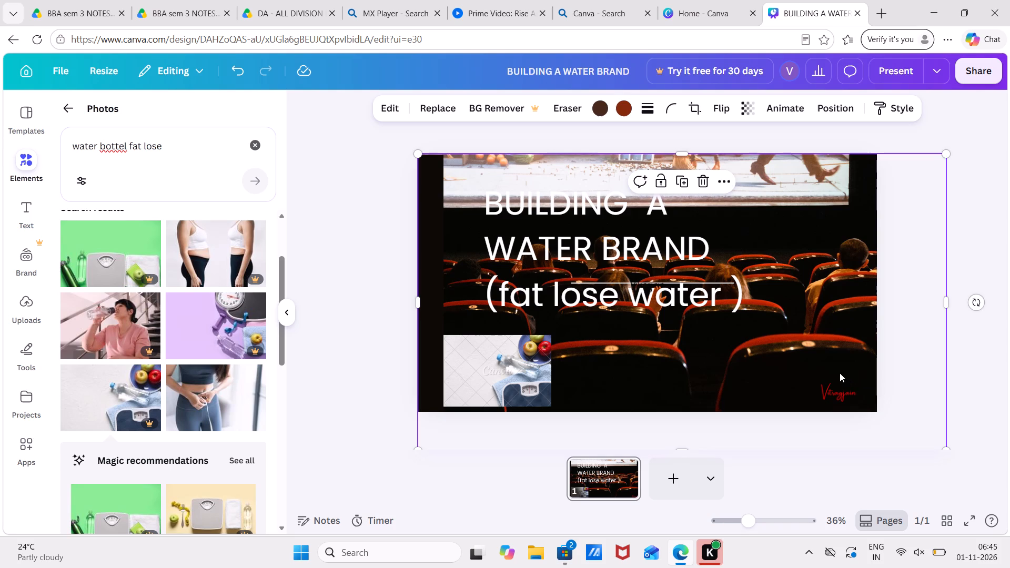
pyautogui.click(840, 373)
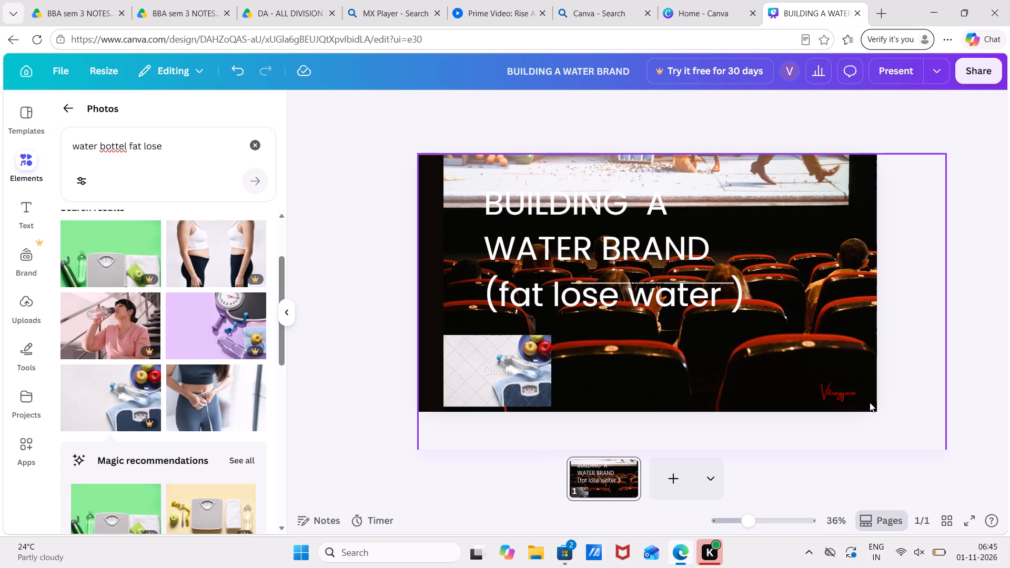
pyautogui.doubleClick(840, 338)
pyautogui.click(840, 338)
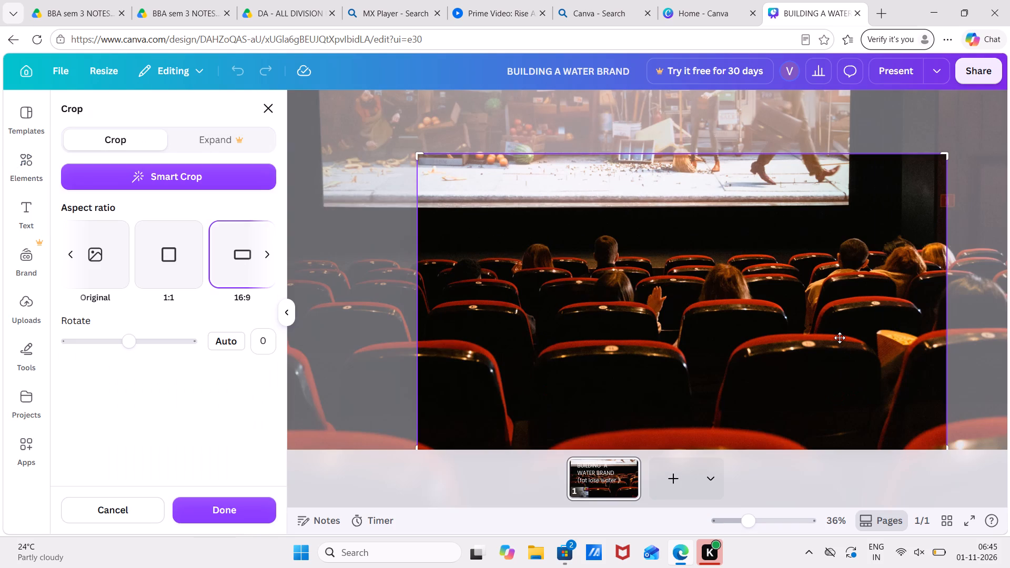
pyautogui.doubleClick(324, 301)
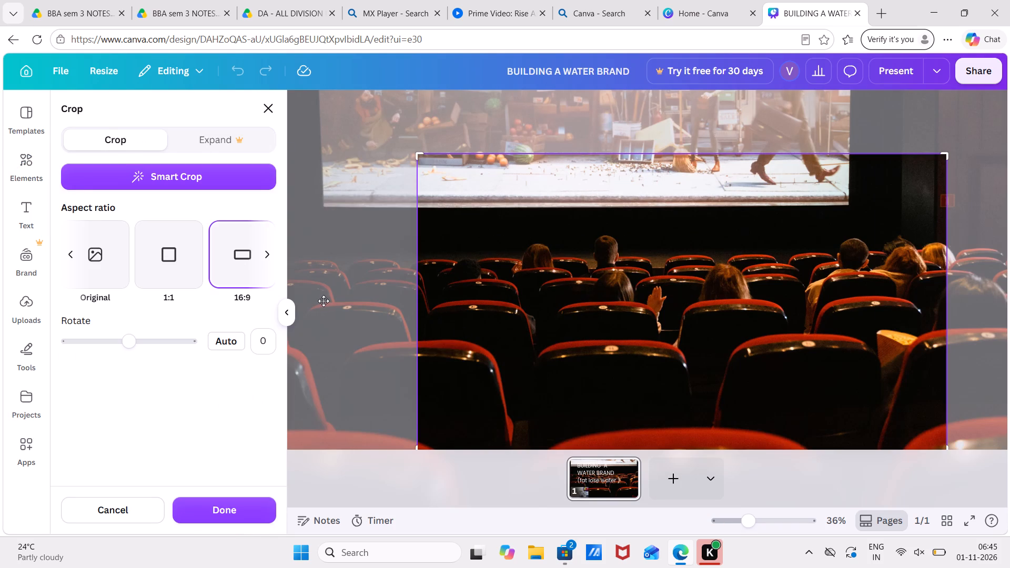
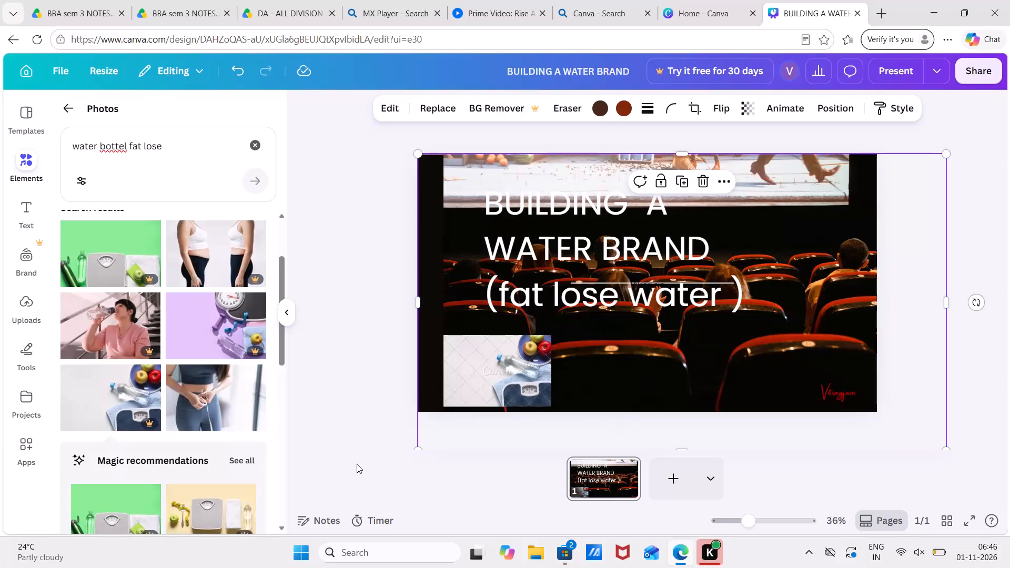
# Add a blank second page after the cover and open it for editing.
pyautogui.click(660, 474)
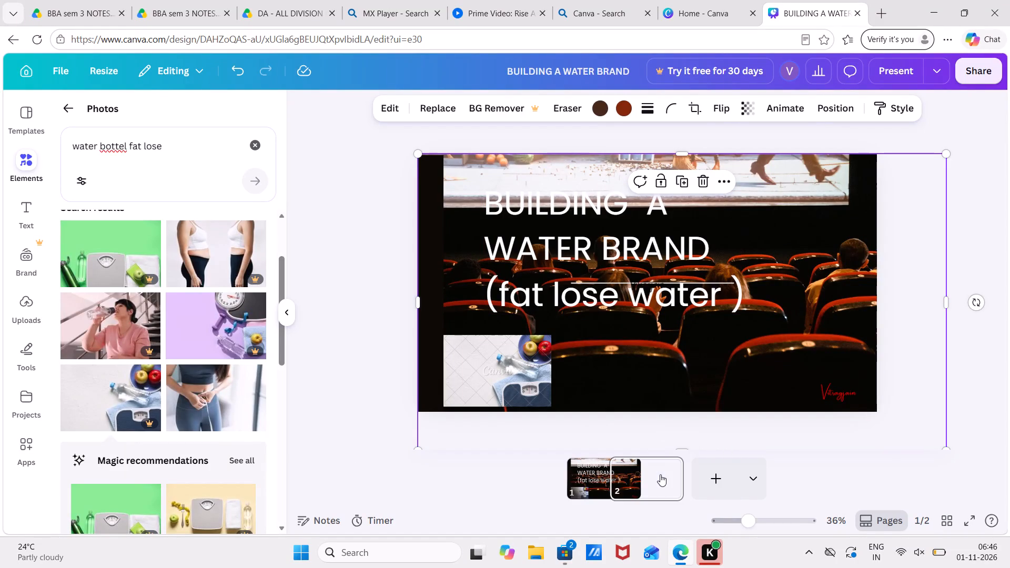
pyautogui.click(692, 228)
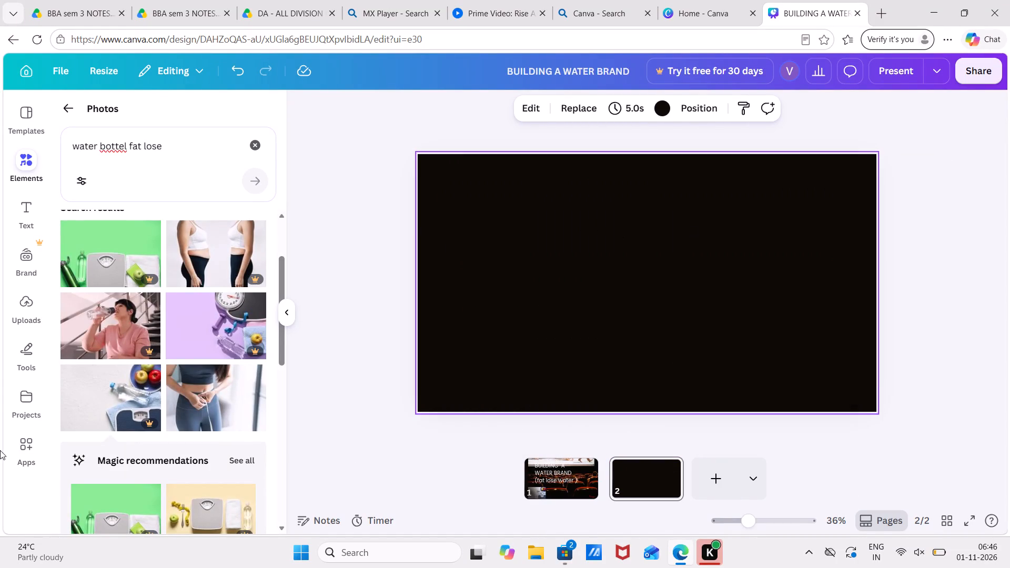
# Place a new text box near the top of the blank second page.
pyautogui.click(17, 360)
pyautogui.click(453, 200)
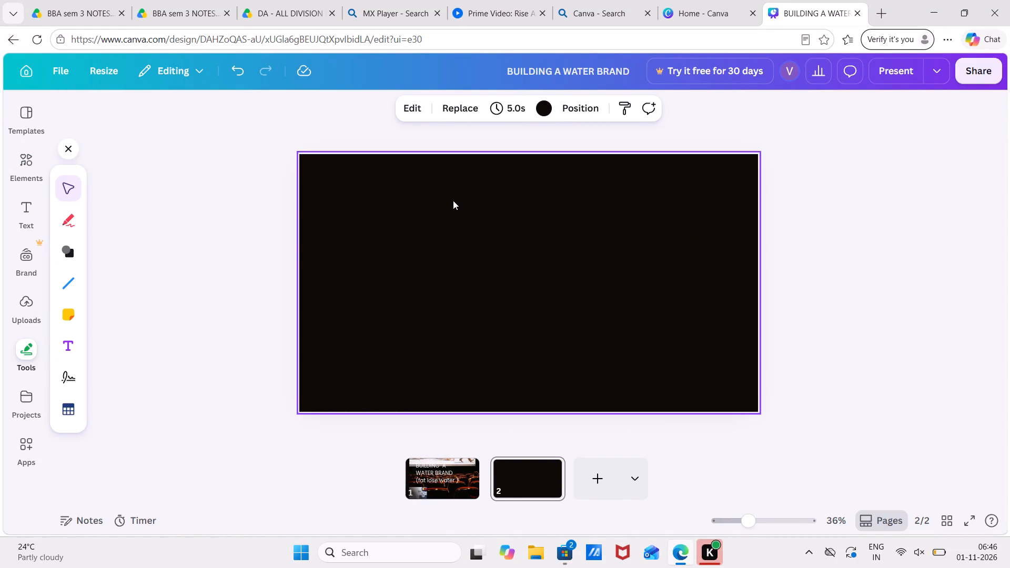
pyautogui.write('ma')
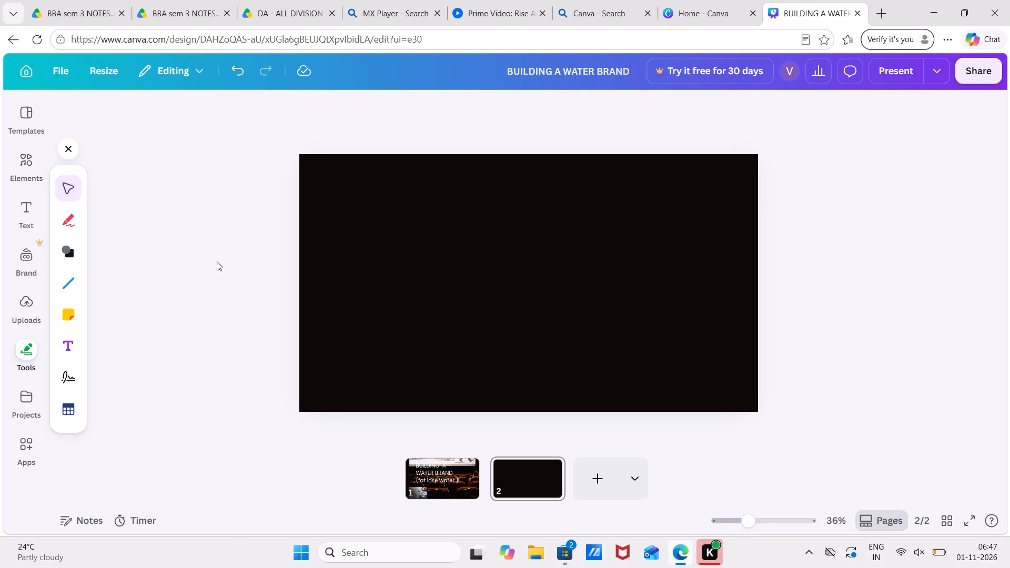
pyautogui.moveTo(72, 349); pyautogui.dragTo(425, 180)
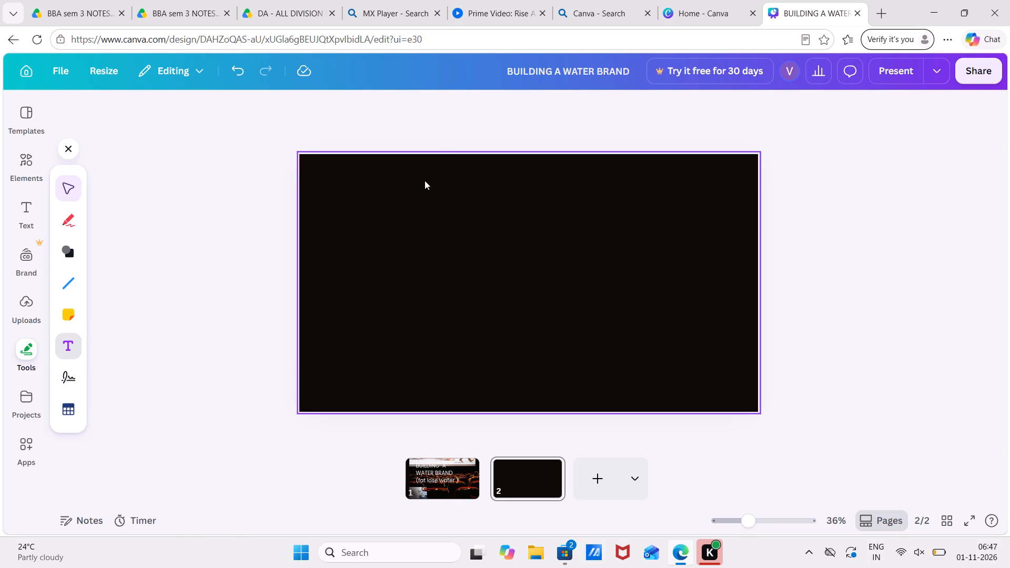
pyautogui.moveTo(425, 180); pyautogui.dragTo(425, 174)
pyautogui.click(425, 174)
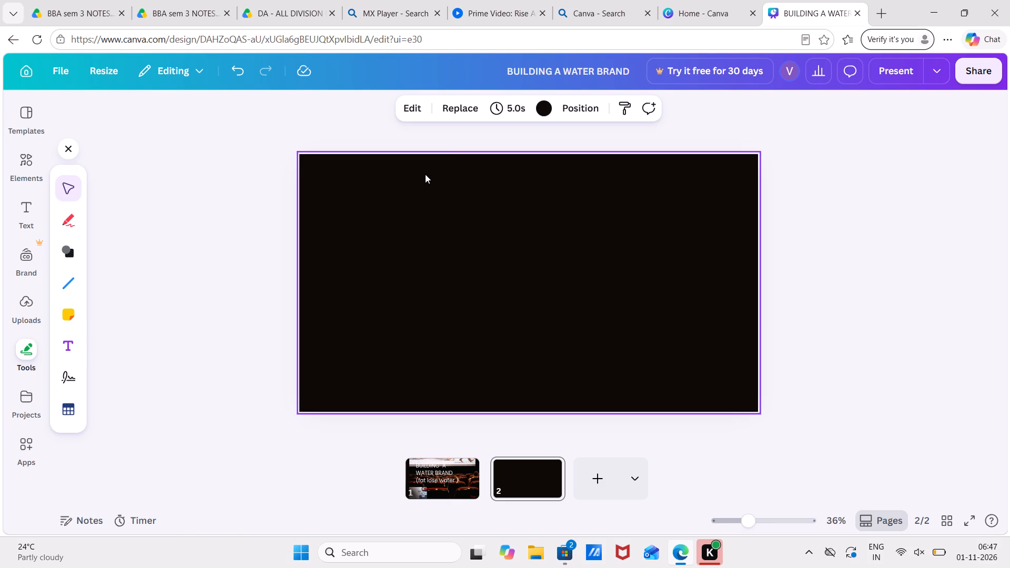
pyautogui.write('ma')
pyautogui.doubleClick(61, 349)
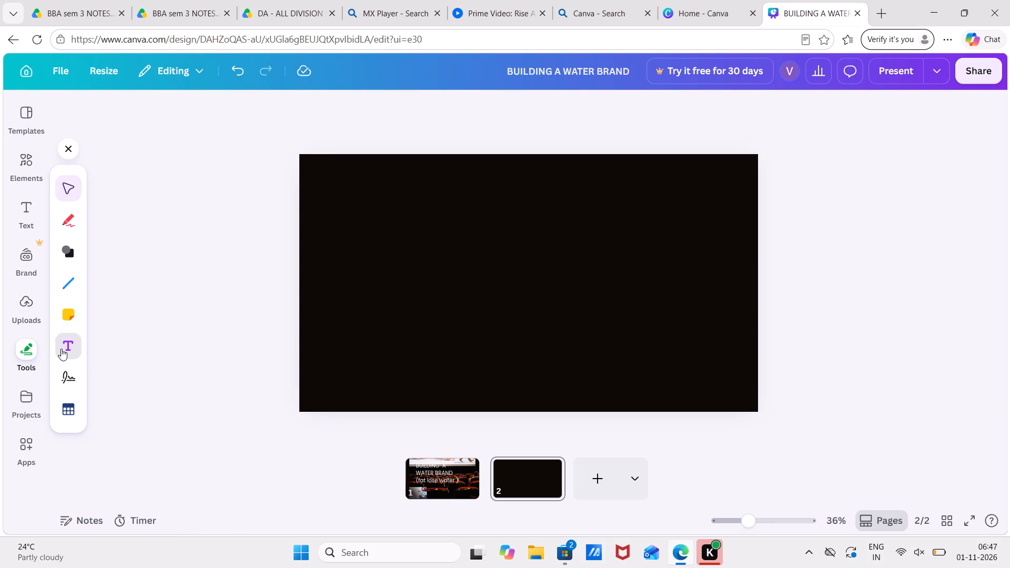
pyautogui.doubleClick(351, 175)
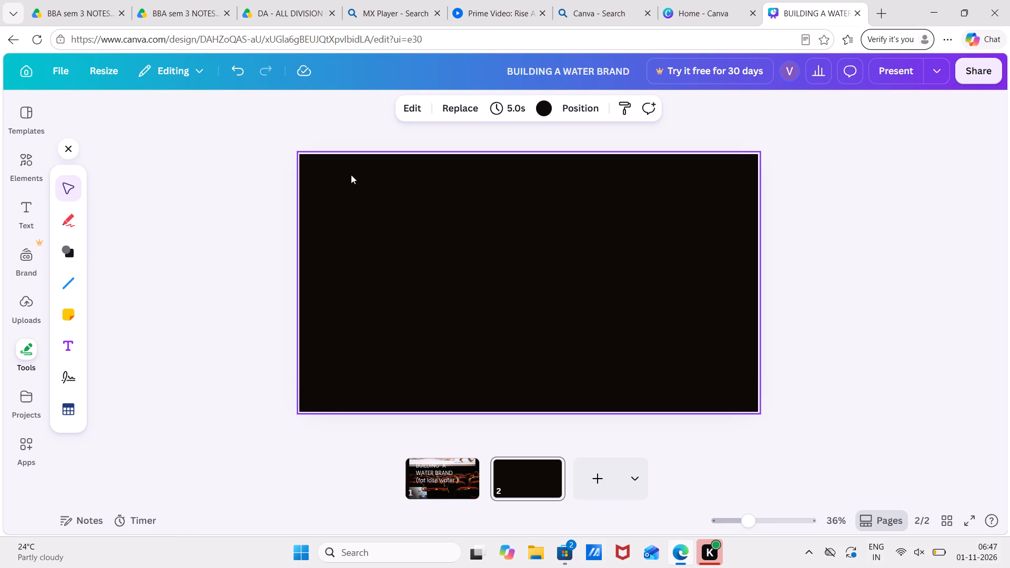
pyautogui.write('ma')
pyautogui.press('space')
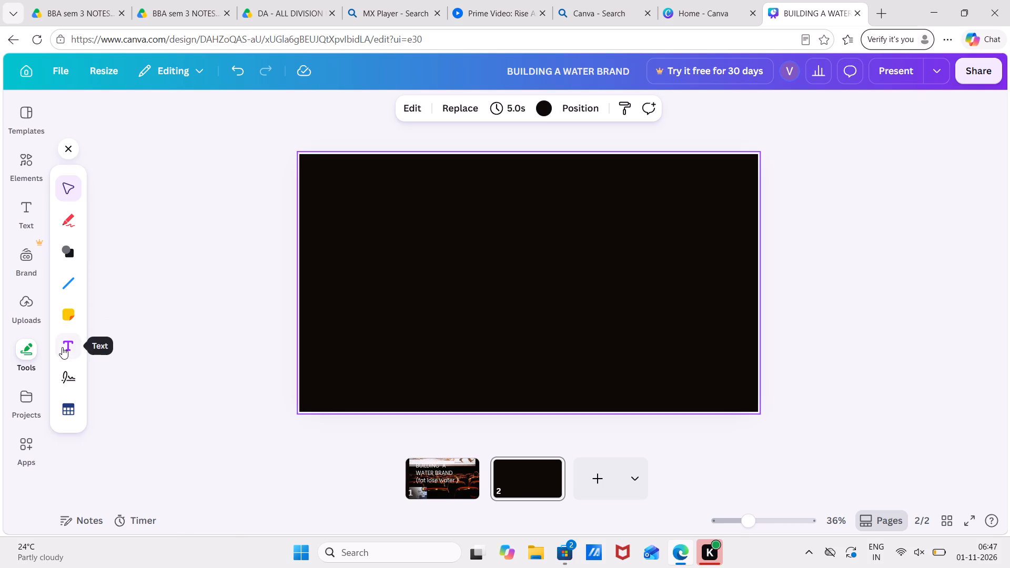
pyautogui.tripleClick(62, 347)
pyautogui.click(62, 347)
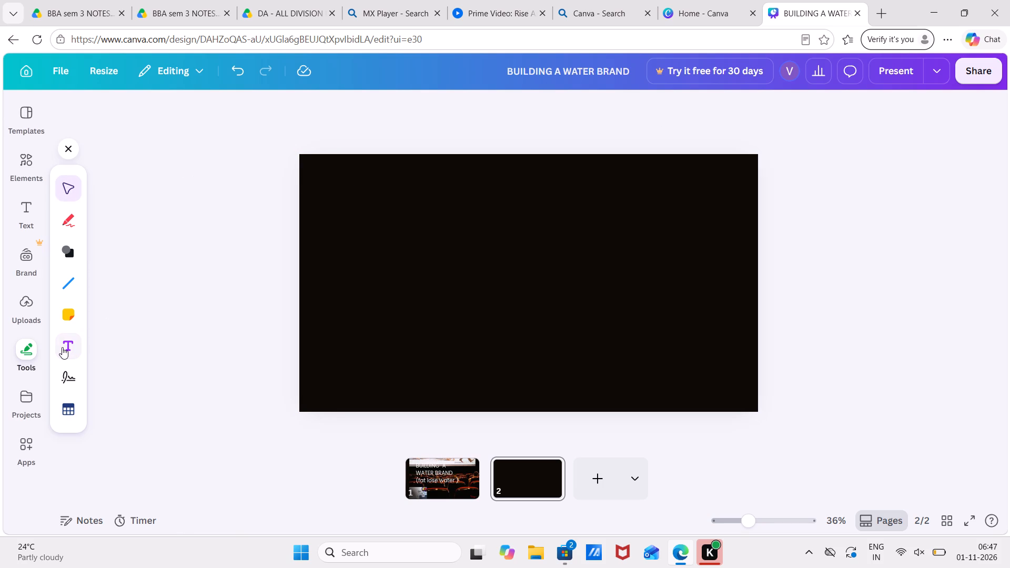
pyautogui.tripleClick(62, 347)
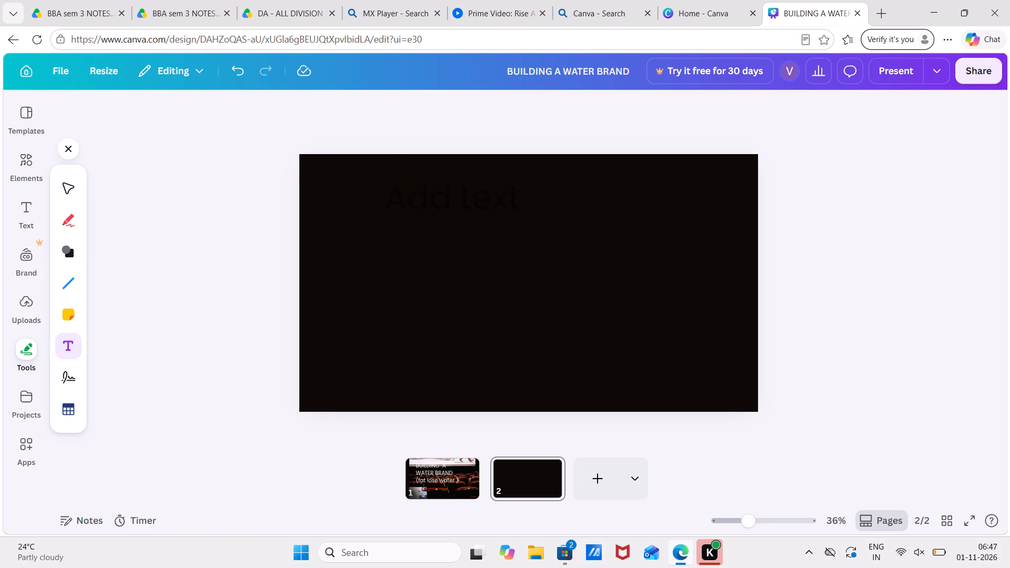
pyautogui.click(385, 174)
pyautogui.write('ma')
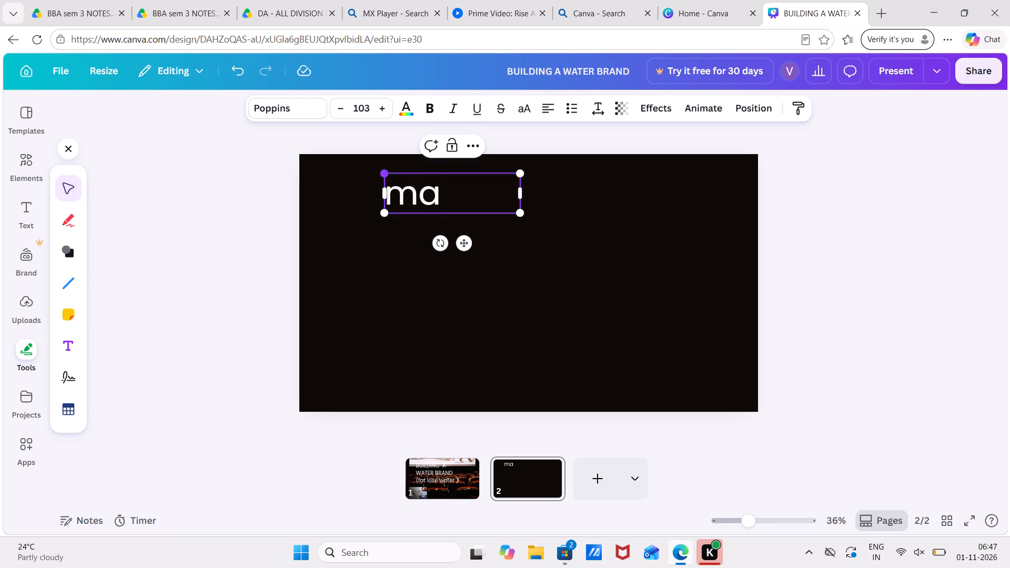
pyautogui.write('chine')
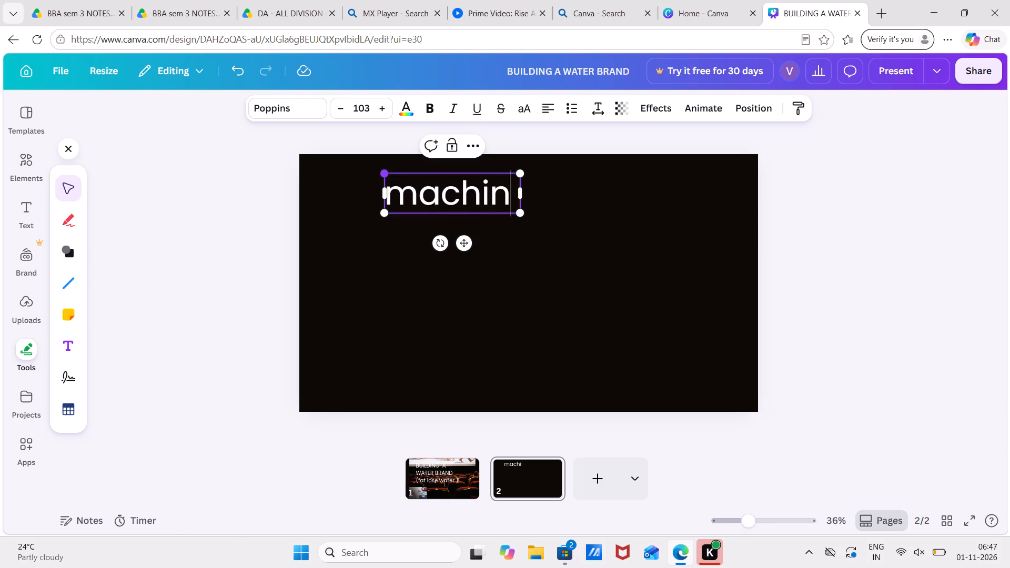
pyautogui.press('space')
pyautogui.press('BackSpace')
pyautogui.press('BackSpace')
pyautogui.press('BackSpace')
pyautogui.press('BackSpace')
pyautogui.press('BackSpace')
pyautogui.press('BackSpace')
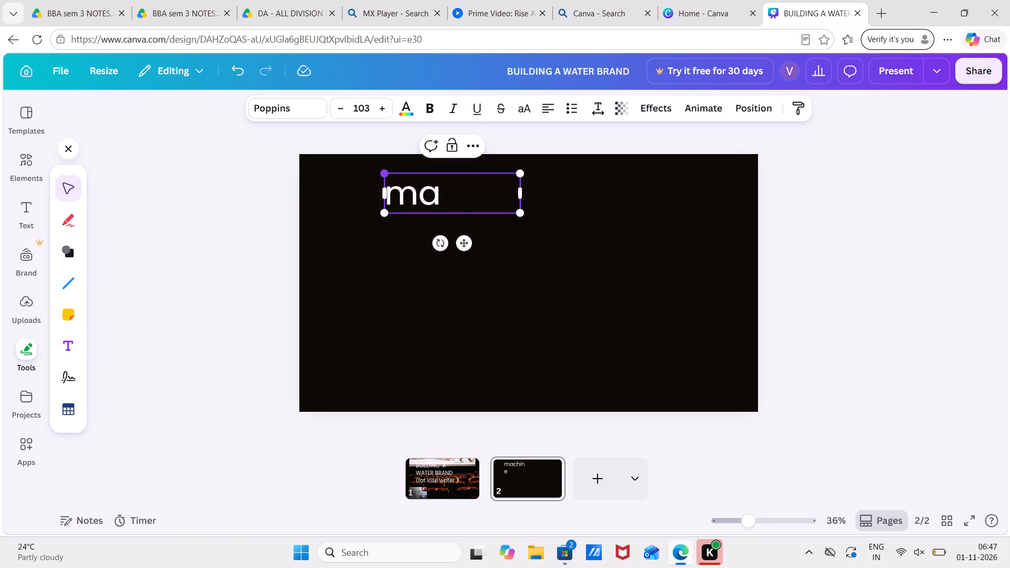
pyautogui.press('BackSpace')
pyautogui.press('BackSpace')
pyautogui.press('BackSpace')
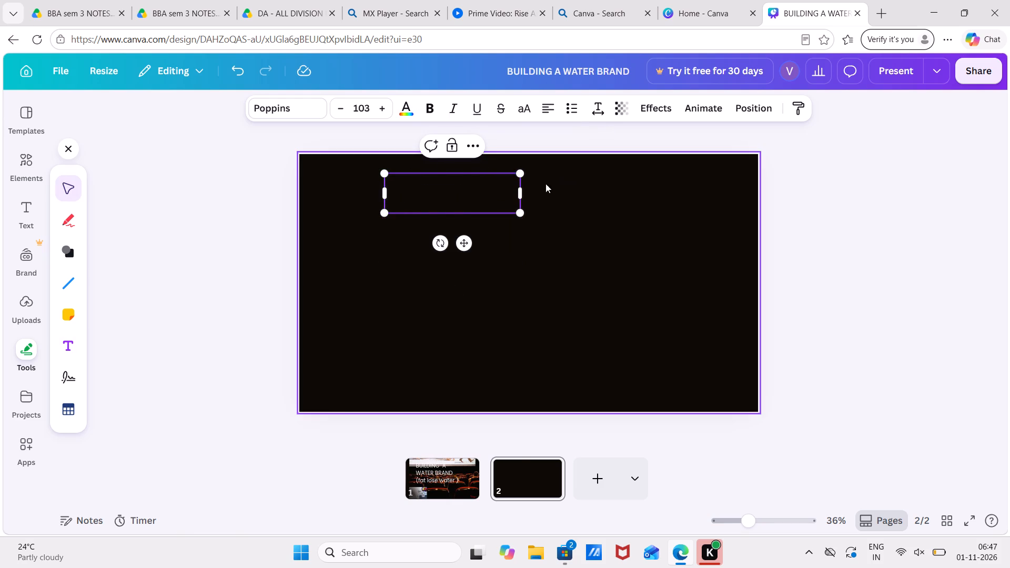
# Widen the empty text box on both sides until it spans nearly the full page width.
pyautogui.moveTo(521, 193); pyautogui.dragTo(590, 185)
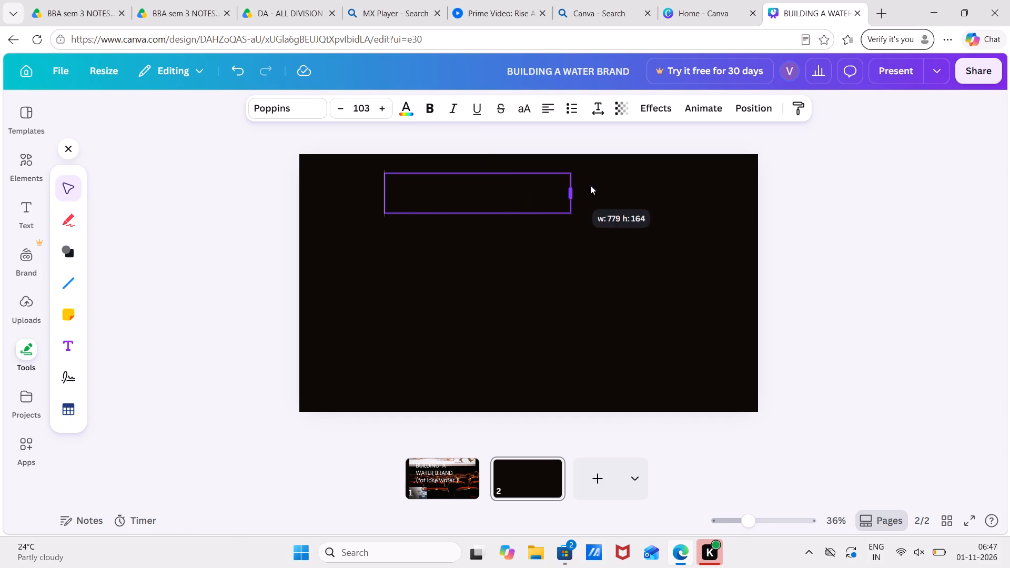
pyautogui.moveTo(590, 185); pyautogui.dragTo(735, 181)
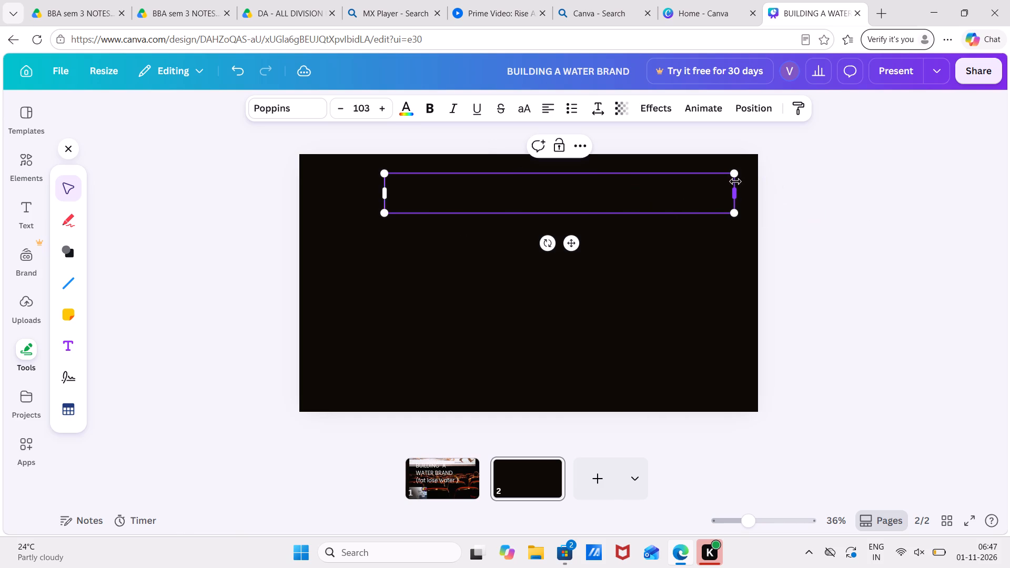
pyautogui.moveTo(384, 191); pyautogui.dragTo(338, 195)
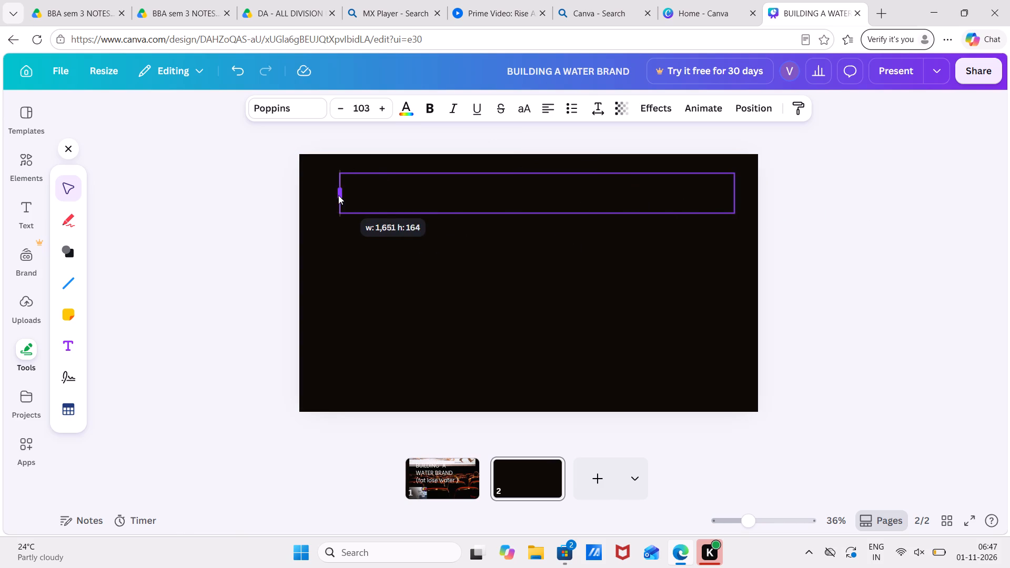
pyautogui.moveTo(338, 195); pyautogui.dragTo(321, 195)
# Enter the second page's heading as "Manchine requried in bottel brand".
pyautogui.click(375, 185)
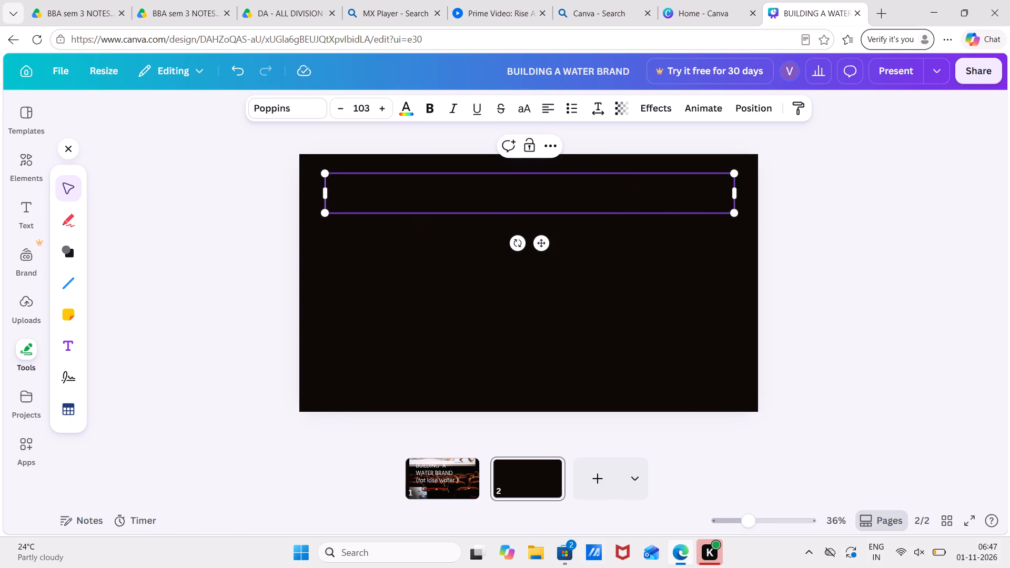
pyautogui.write('anchine')
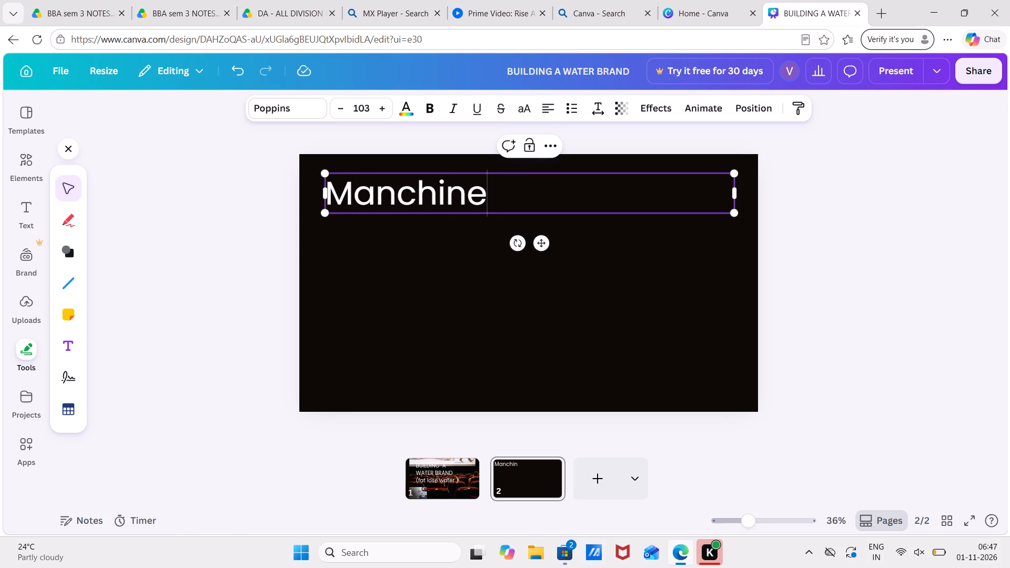
pyautogui.press('space')
pyautogui.write('re')
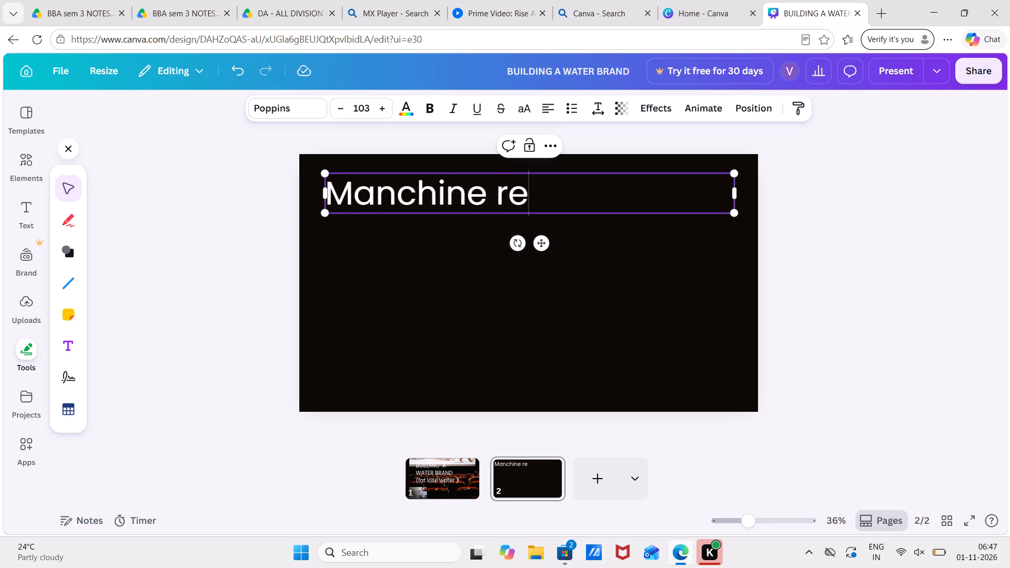
pyautogui.write('qu')
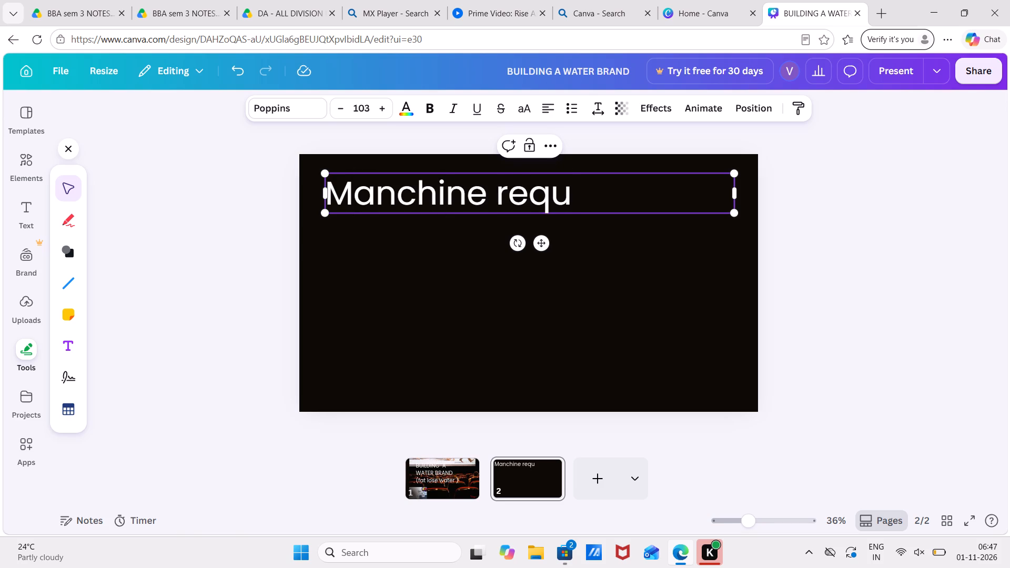
pyautogui.write('ried')
pyautogui.press('space')
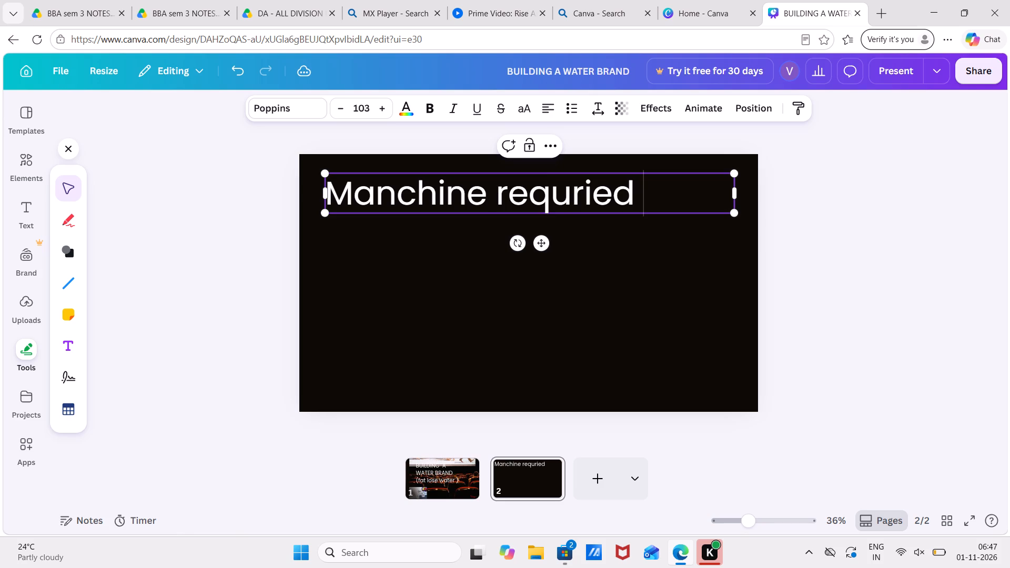
pyautogui.write('in bittel')
pyautogui.press('space')
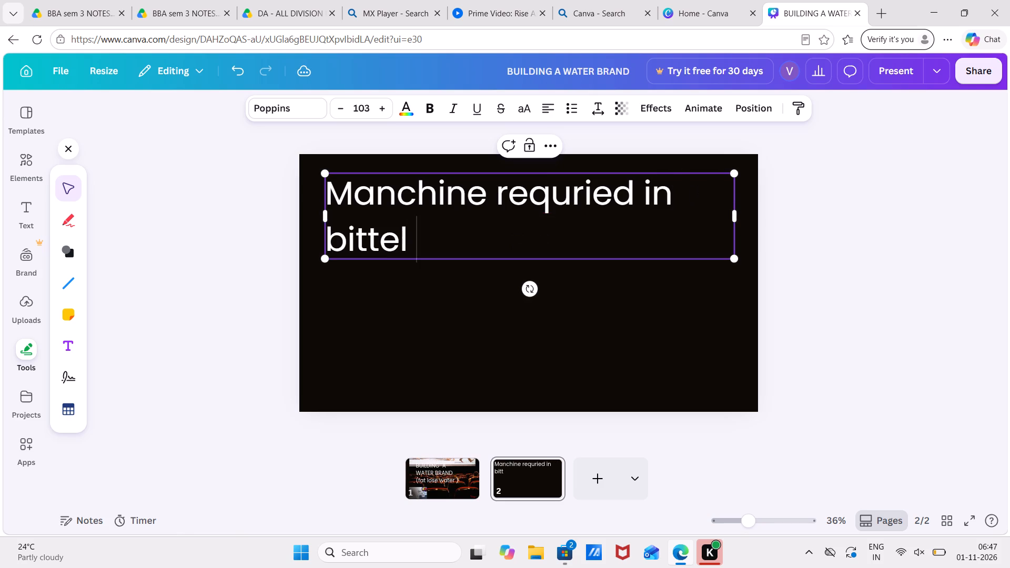
pyautogui.press('=')
pyautogui.press('BackSpace')
pyautogui.press('BackSpace')
pyautogui.press('BackSpace')
pyautogui.press('BackSpace')
pyautogui.press('BackSpace')
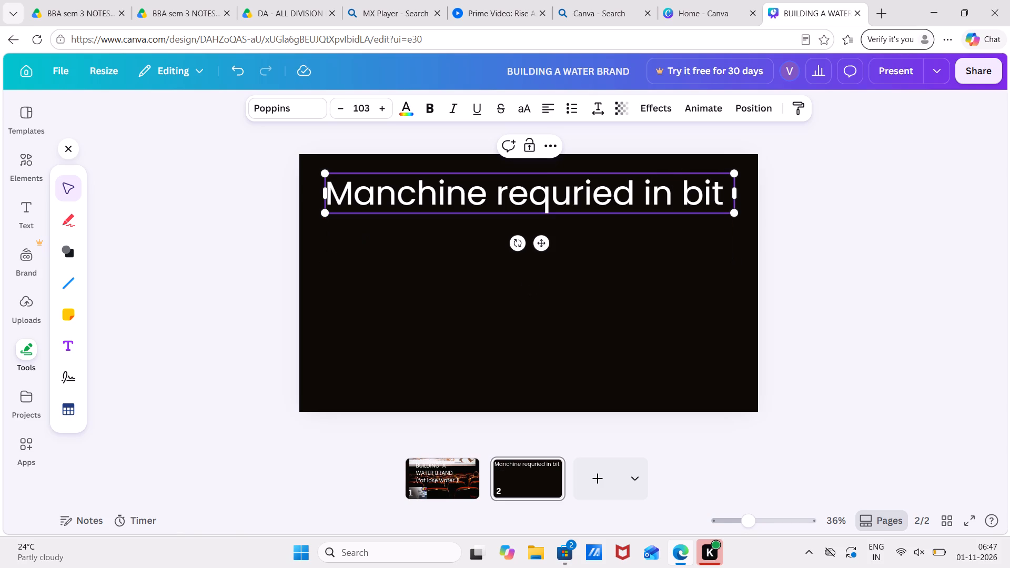
pyautogui.press('BackSpace')
pyautogui.press('BackSpace')
pyautogui.write('otel')
pyautogui.press('space')
pyautogui.press('BackSpace')
pyautogui.press('BackSpace')
pyautogui.press('BackSpace')
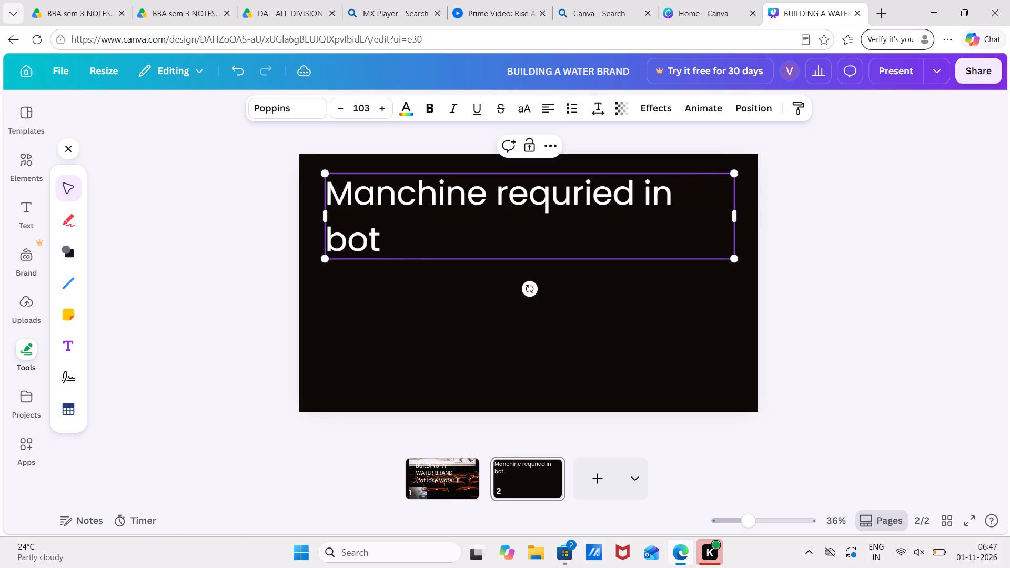
pyautogui.write('tel breand')
pyautogui.press('space')
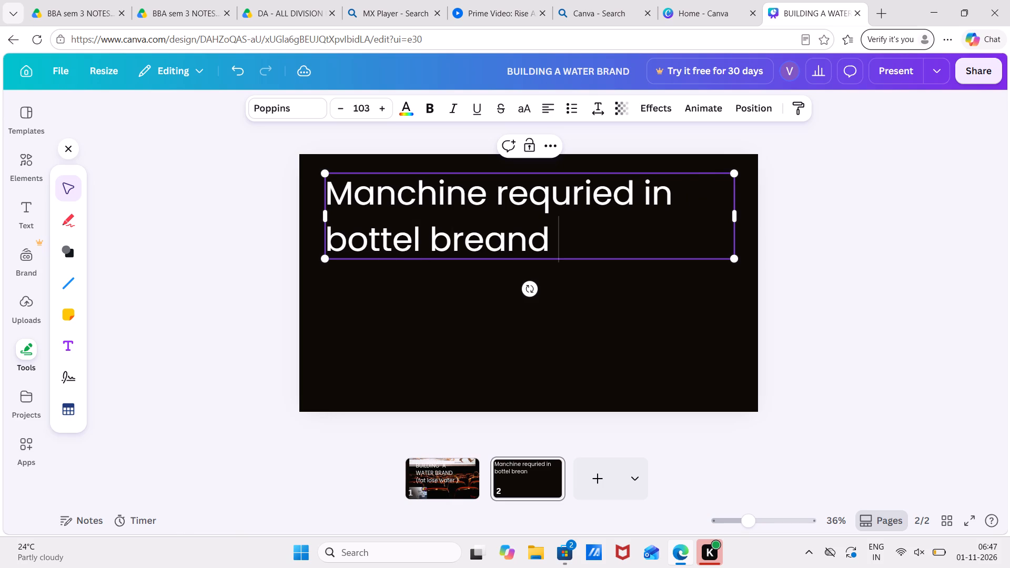
pyautogui.press('BackSpace')
pyautogui.press('BackSpace')
pyautogui.press('BackSpace')
pyautogui.press('BackSpace')
pyautogui.press('BackSpace')
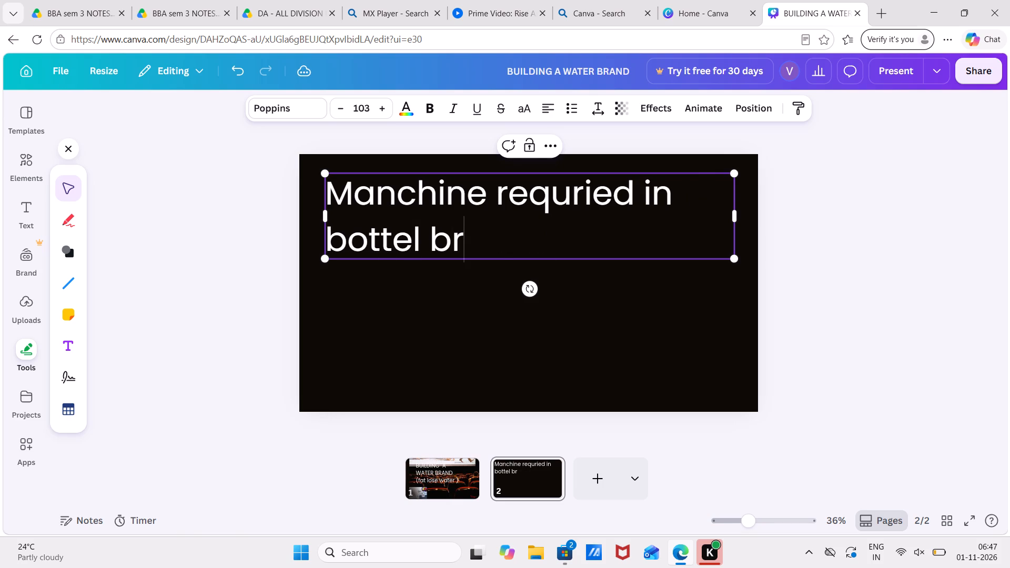
pyautogui.write('and')
pyautogui.press('space')
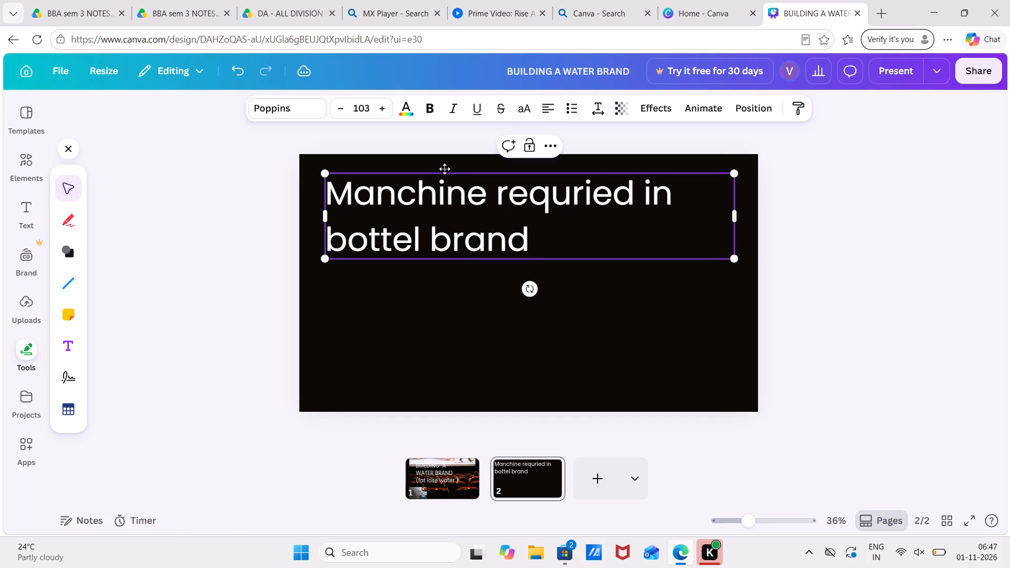
# Scale the second page's heading down to font size 90.8 and shift it up against the page's top edge.
pyautogui.moveTo(733, 257); pyautogui.dragTo(723, 248)
pyautogui.moveTo(723, 248); pyautogui.dragTo(711, 209)
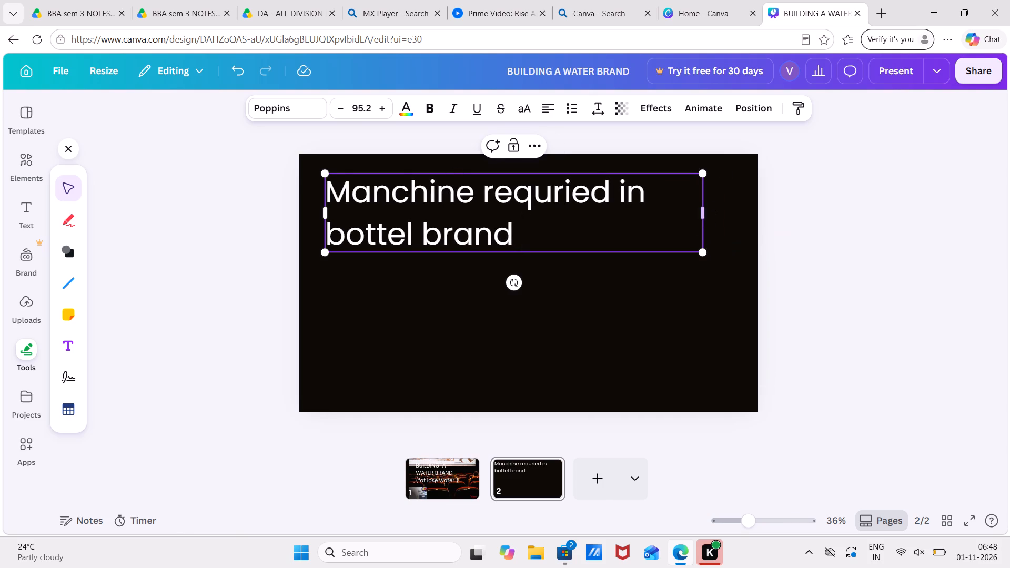
pyautogui.moveTo(675, 255); pyautogui.dragTo(672, 228)
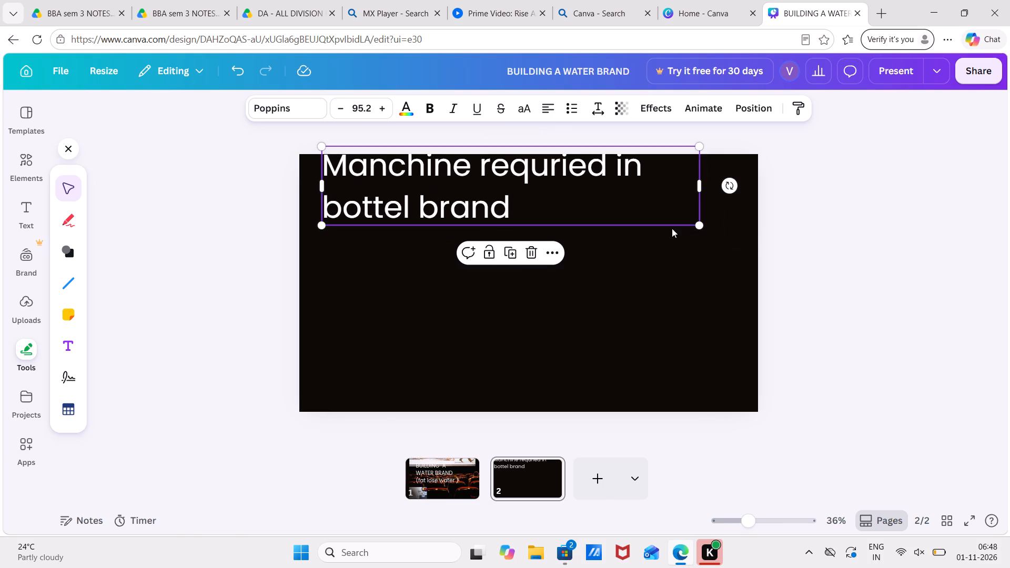
pyautogui.moveTo(698, 226); pyautogui.dragTo(685, 198)
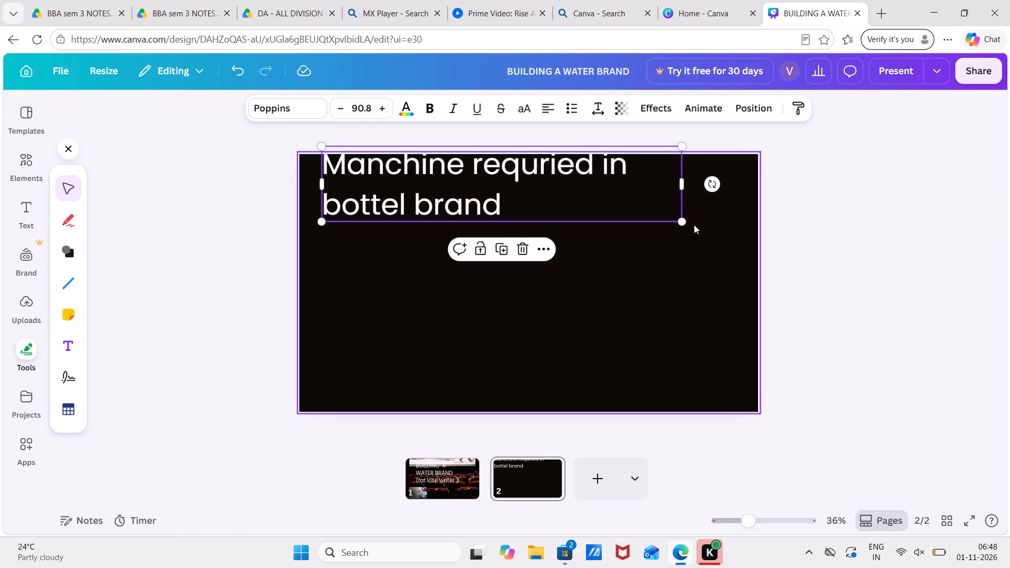
# Move the second page's heading fully inside the page's top edge and scale it down to font size 82.6.
pyautogui.click(669, 141)
pyautogui.moveTo(669, 141); pyautogui.dragTo(639, 144)
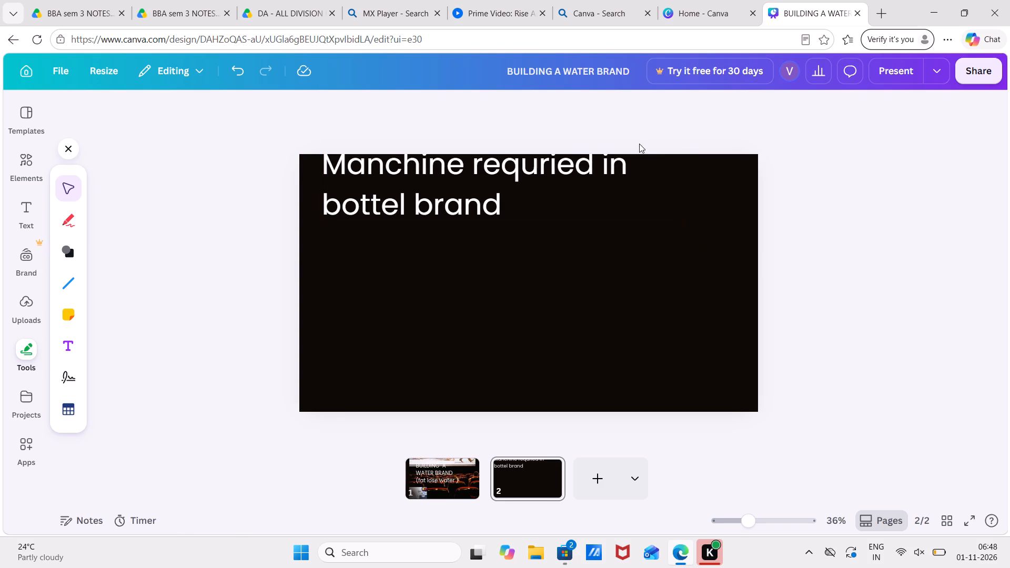
pyautogui.moveTo(639, 144); pyautogui.dragTo(658, 154)
pyautogui.moveTo(658, 154); pyautogui.dragTo(672, 163)
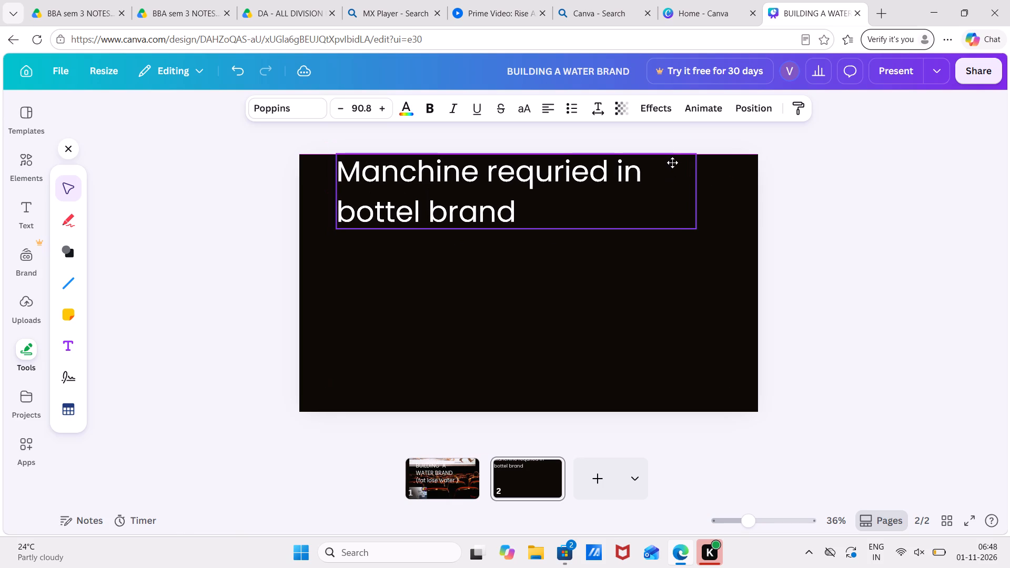
pyautogui.moveTo(672, 163); pyautogui.dragTo(671, 165)
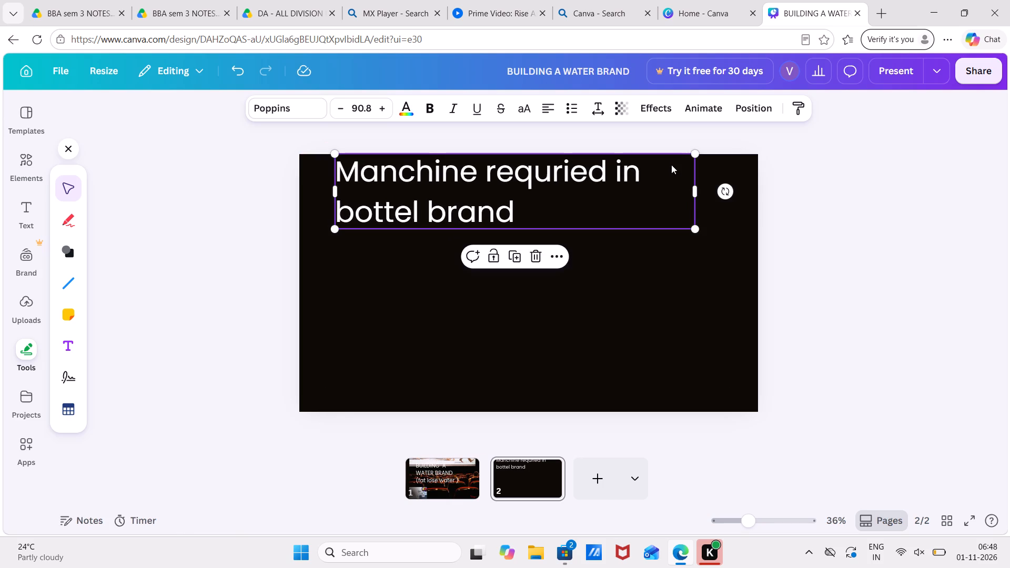
pyautogui.click(671, 165)
pyautogui.moveTo(692, 156); pyautogui.dragTo(664, 185)
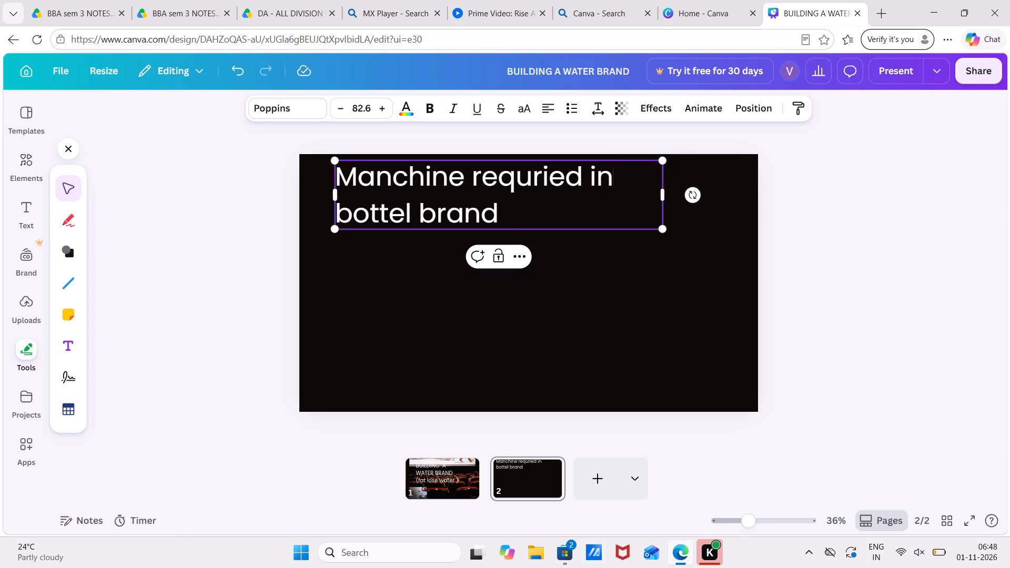
# Insert a "#" at the start of the second page's heading, directly before "Manchine".
pyautogui.click(347, 188)
pyautogui.press('Left')
pyautogui.press('Left')
pyautogui.press('Left')
pyautogui.press('Left')
pyautogui.hotkey('shift', '#')
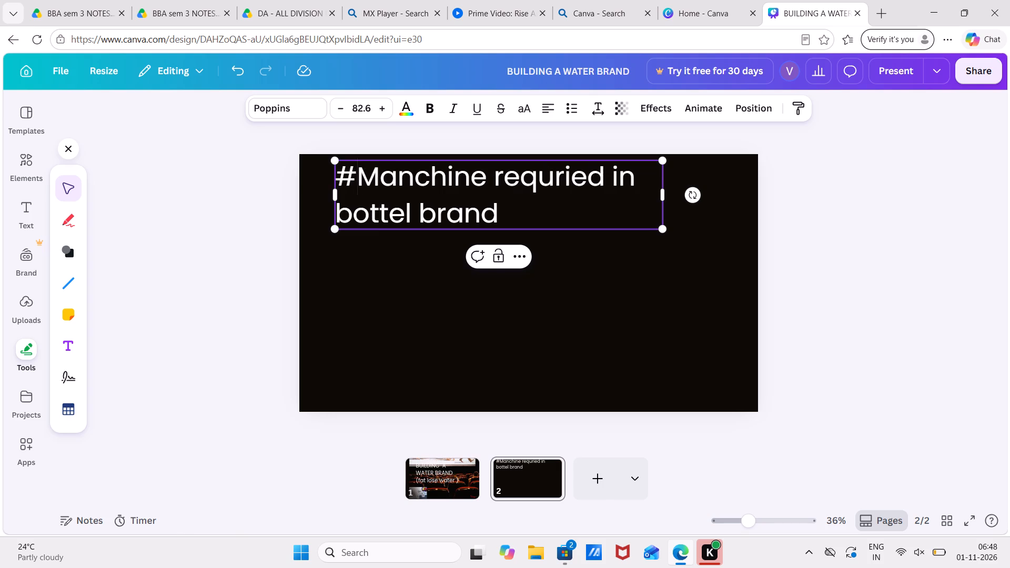
pyautogui.click(332, 257)
pyautogui.click(353, 263)
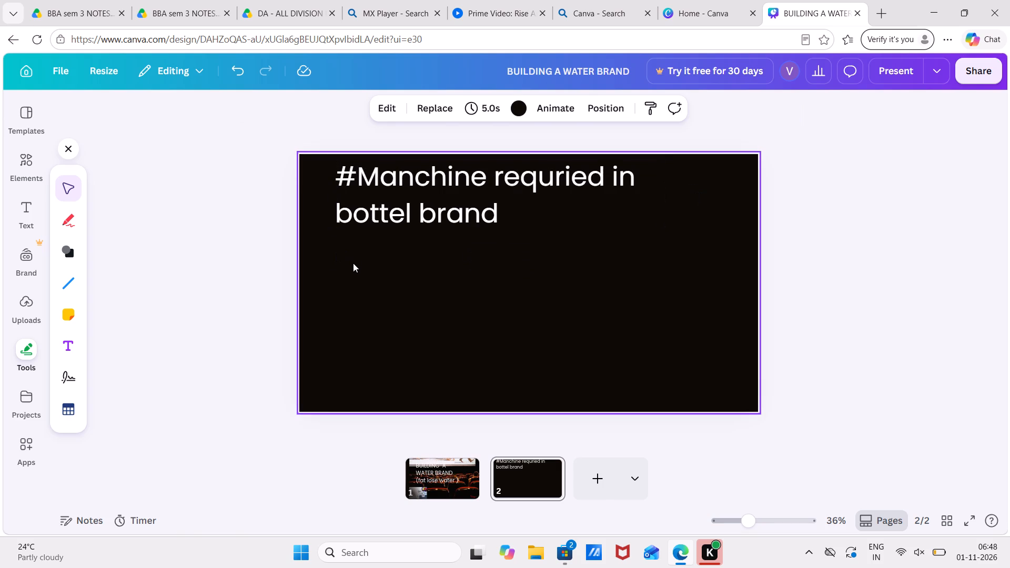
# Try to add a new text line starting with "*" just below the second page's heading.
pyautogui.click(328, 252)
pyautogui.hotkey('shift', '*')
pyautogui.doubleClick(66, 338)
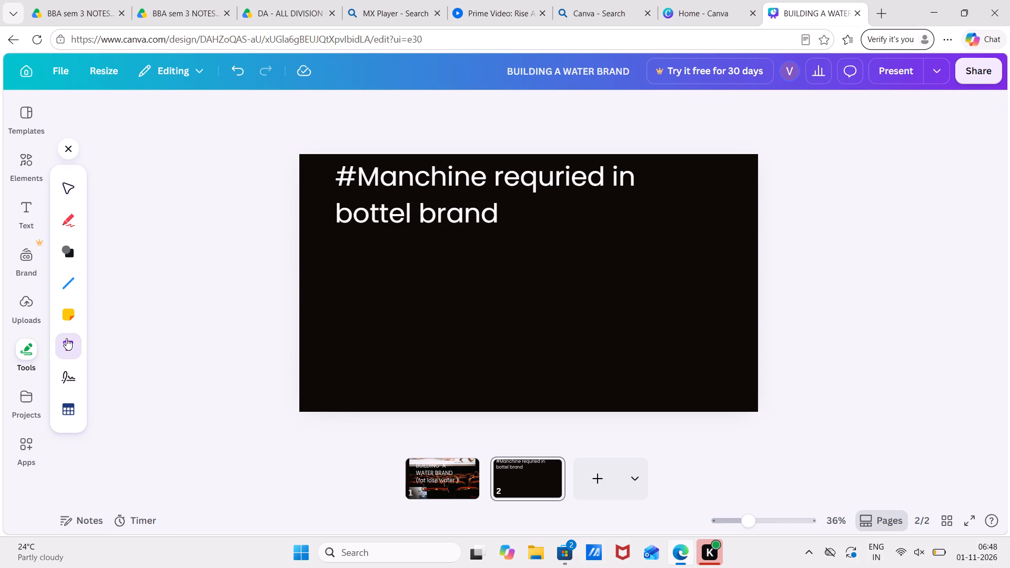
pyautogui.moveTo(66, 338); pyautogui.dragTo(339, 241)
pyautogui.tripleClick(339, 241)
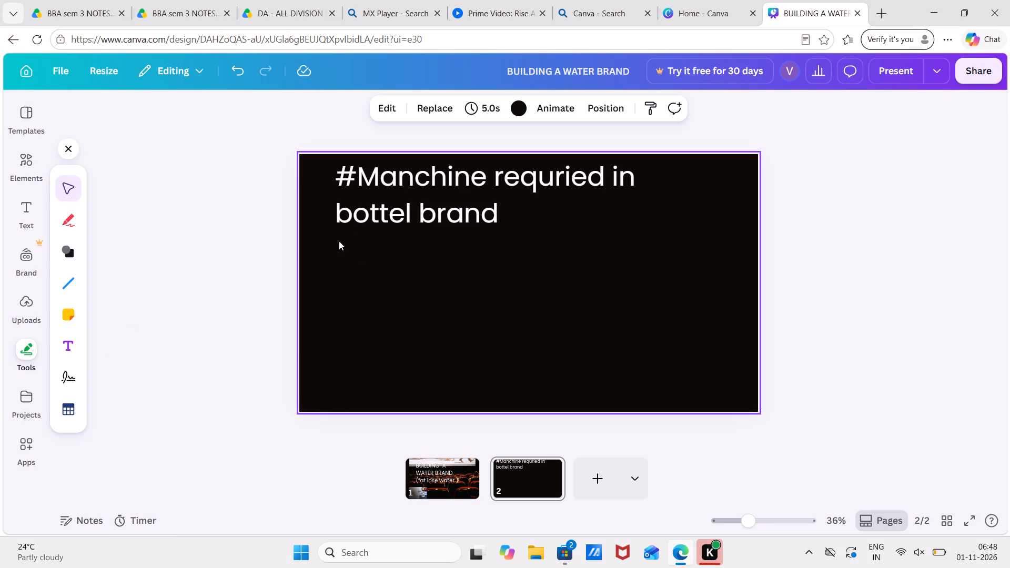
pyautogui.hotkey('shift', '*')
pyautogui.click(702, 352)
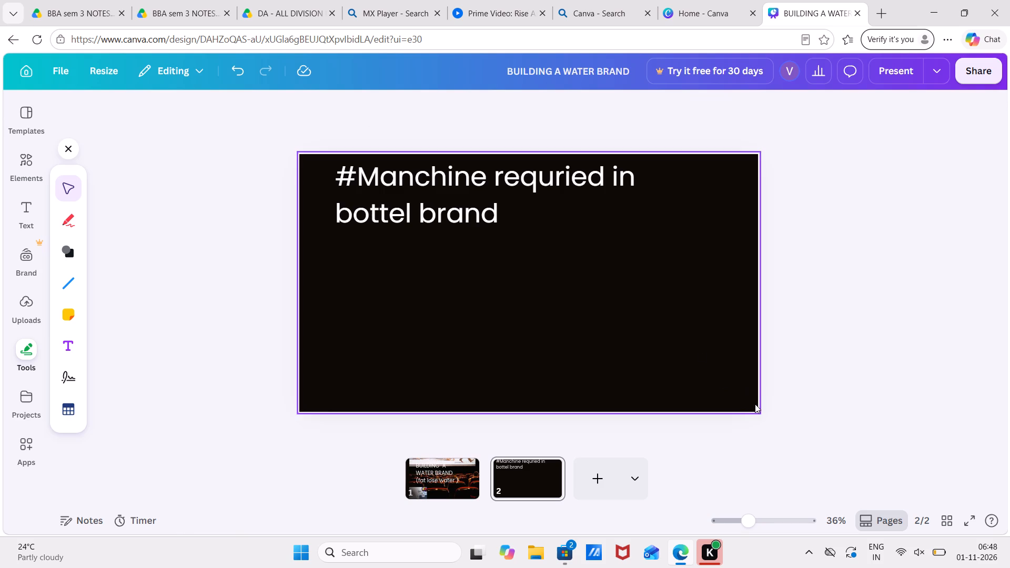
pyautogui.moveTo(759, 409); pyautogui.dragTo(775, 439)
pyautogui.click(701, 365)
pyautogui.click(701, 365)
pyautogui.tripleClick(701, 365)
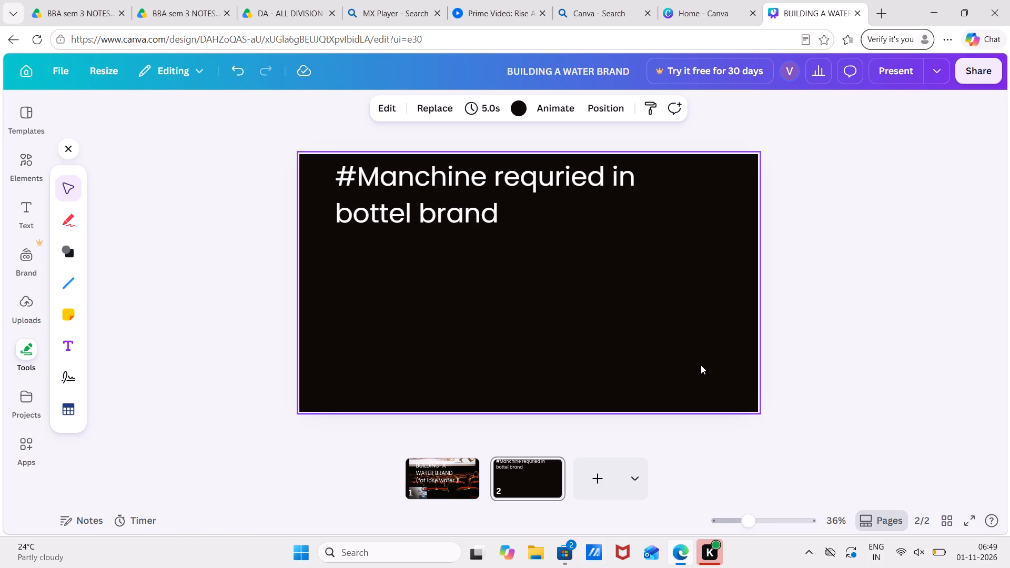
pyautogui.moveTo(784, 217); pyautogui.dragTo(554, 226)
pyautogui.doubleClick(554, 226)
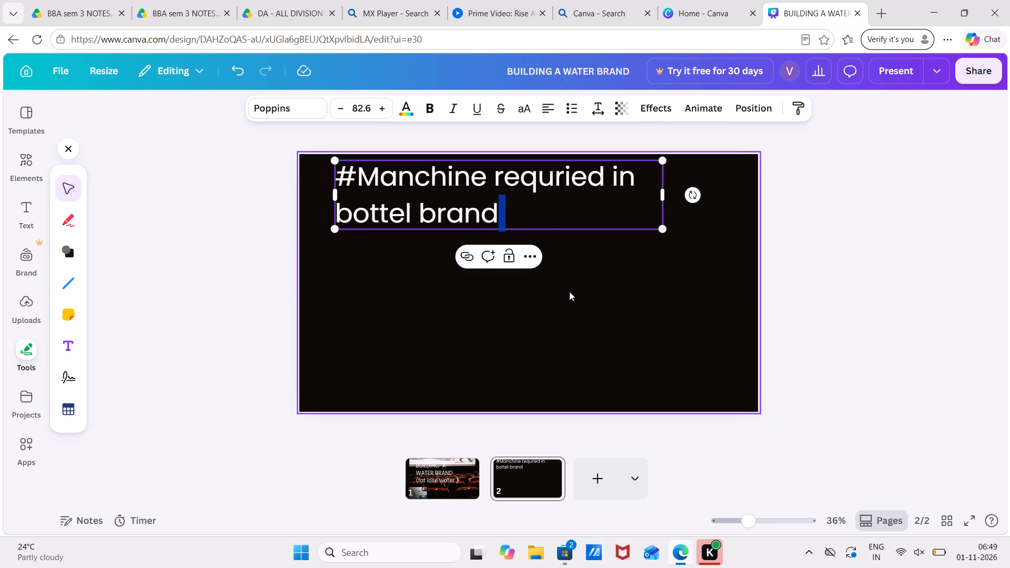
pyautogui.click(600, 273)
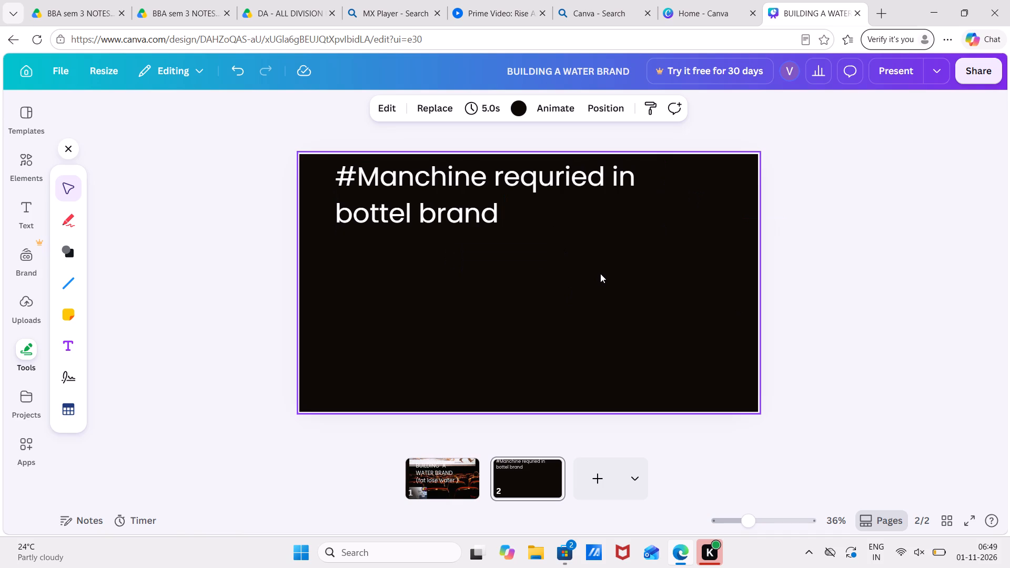